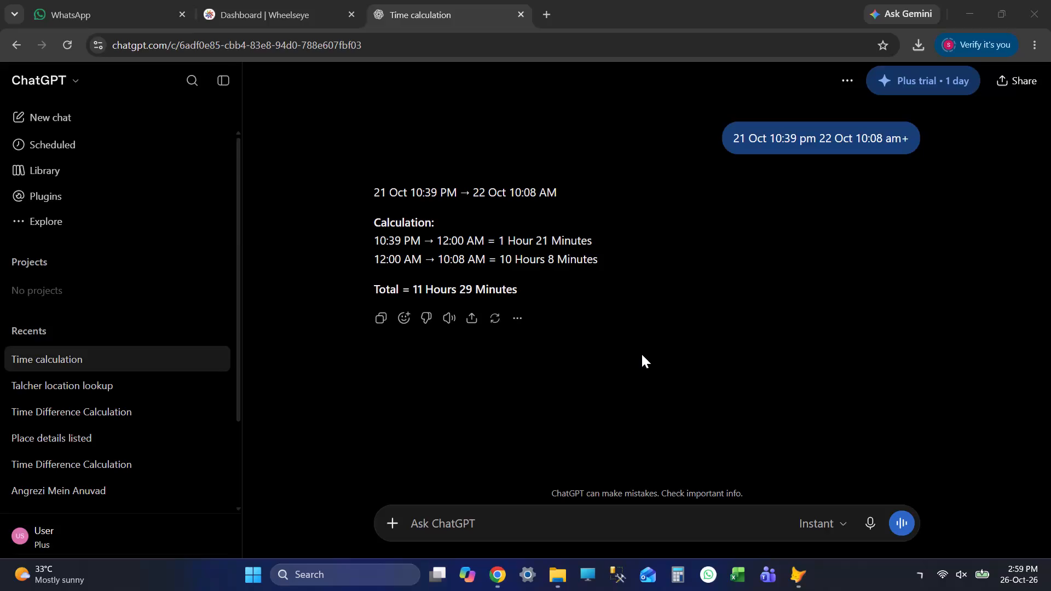
Raise the screen brightness in the system quick settings.
{"action": "left_click", "coordinate": [642, 354]}
{"action": "left_click", "coordinate": [923, 576]}
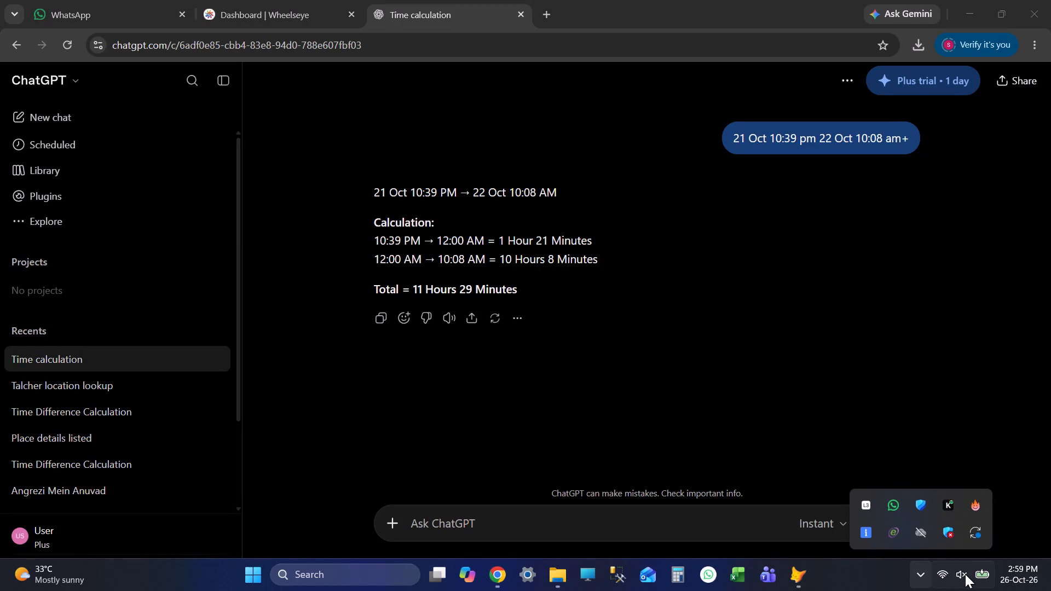
{"action": "left_click", "coordinate": [973, 577]}
{"action": "left_click", "coordinate": [968, 573]}
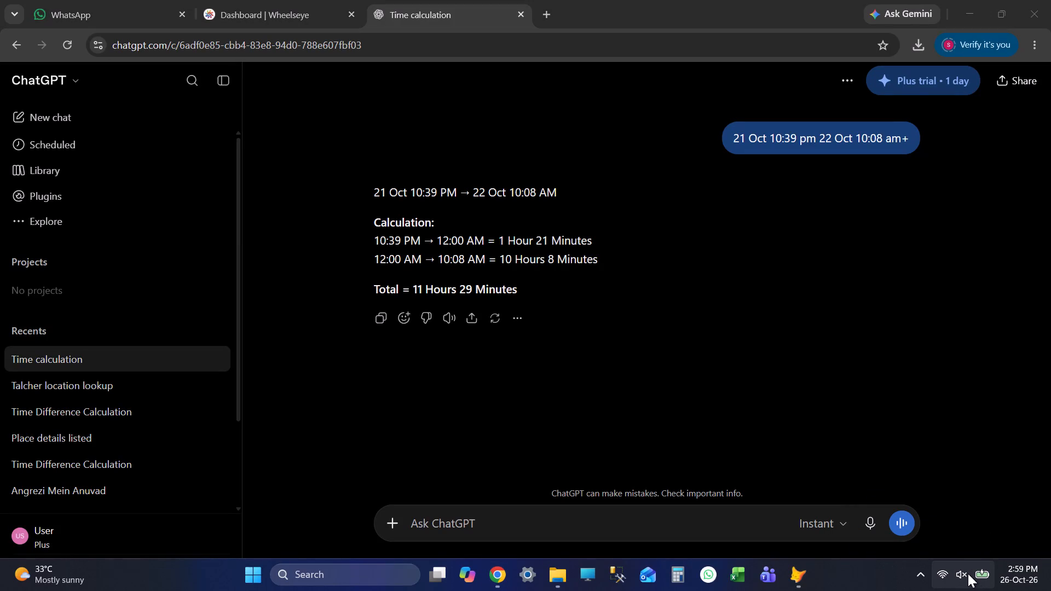
{"action": "left_click", "coordinate": [956, 572]}
{"action": "left_click", "coordinate": [951, 590]}
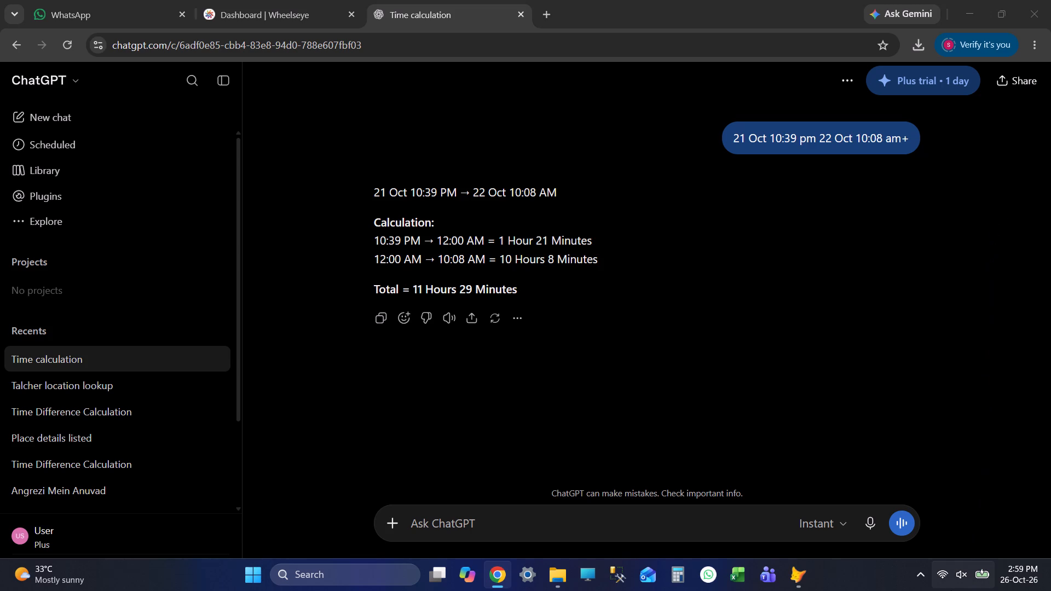
{"action": "left_click", "coordinate": [966, 563]}
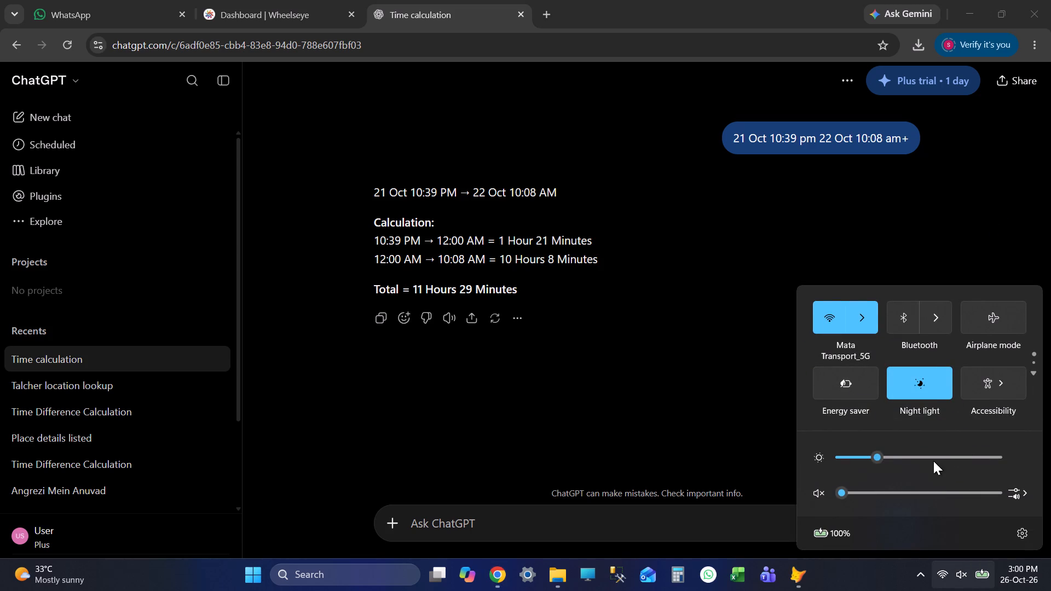
{"action": "left_click", "coordinate": [933, 461]}
{"action": "left_click", "coordinate": [954, 590]}
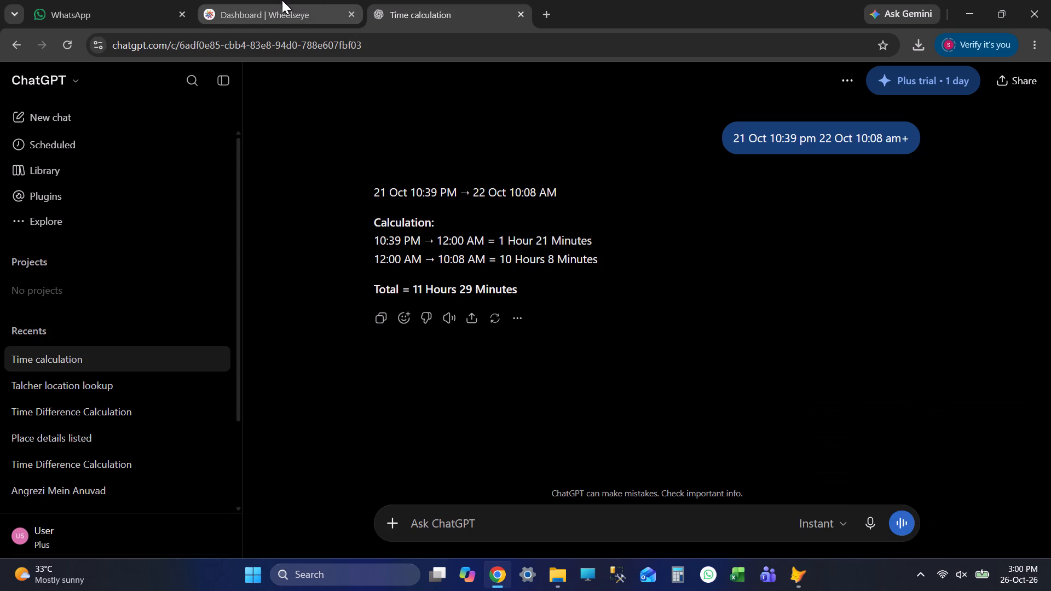
Minimize the browser, switch to File Explorer and refresh the 20261026 Data (P) folder.
{"action": "left_click", "coordinate": [282, 0]}
{"action": "left_click", "coordinate": [450, 10]}
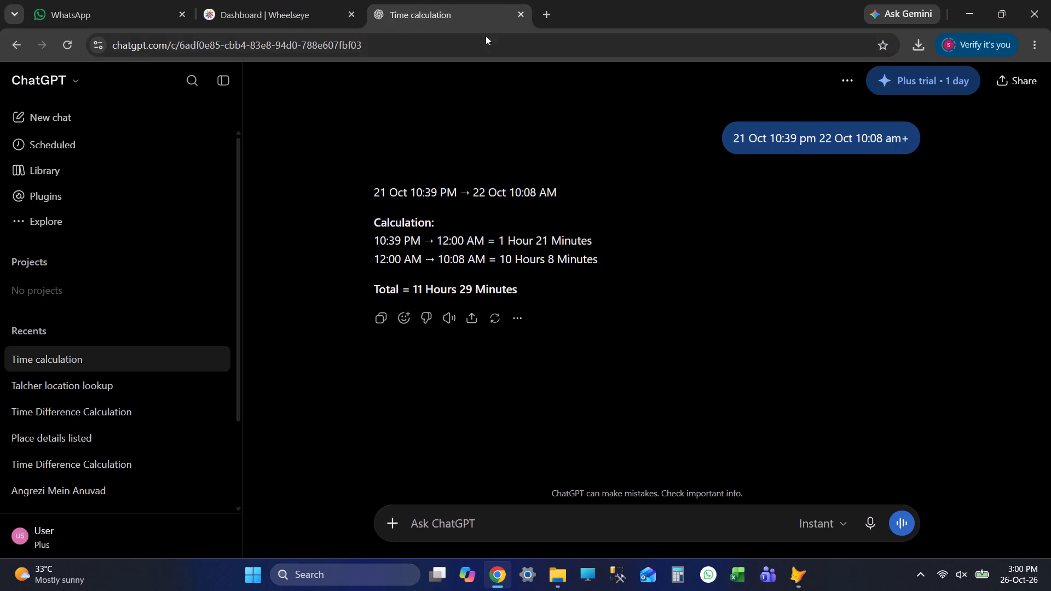
{"action": "left_click", "coordinate": [966, 0]}
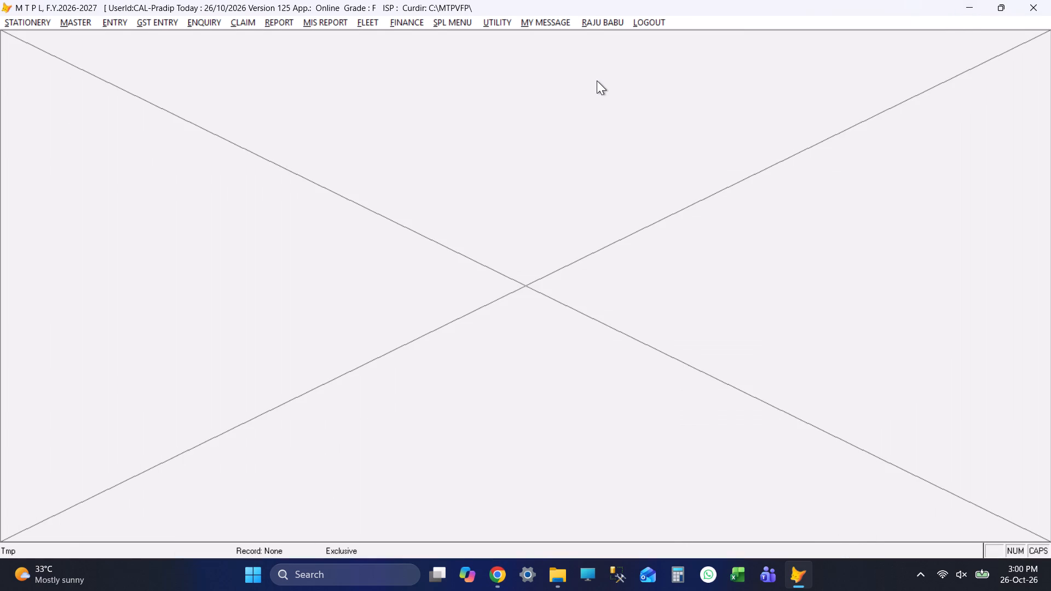
{"action": "key", "text": "alt+Tab"}
{"action": "key", "text": "alt+Tab"}
{"action": "key", "text": "alt+Tab"}
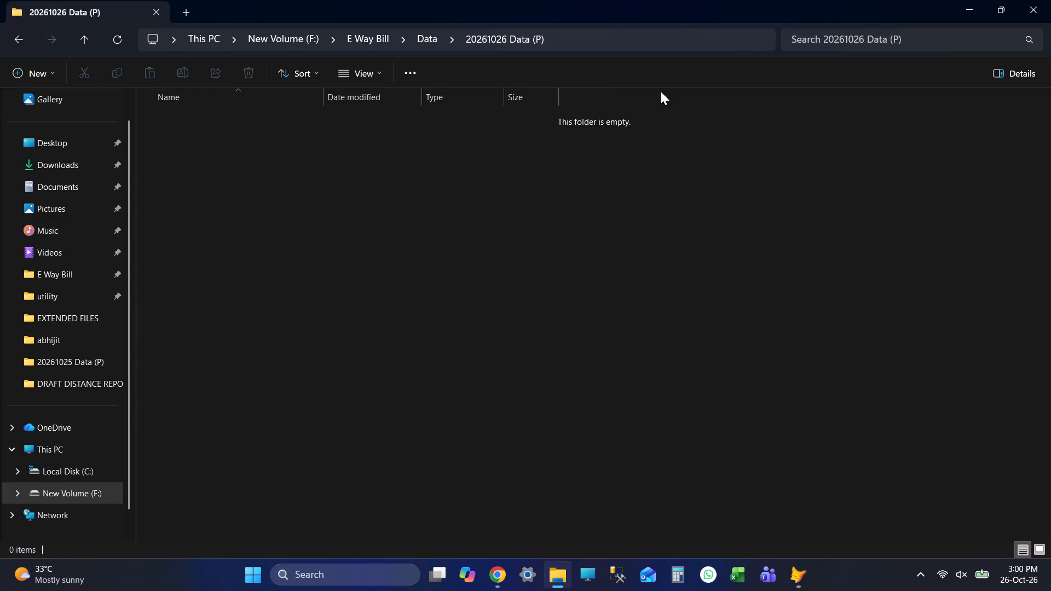
{"action": "key", "text": "alt+Tab"}
{"action": "right_click", "coordinate": [423, 207]}
{"action": "left_click", "coordinate": [516, 398]}
{"action": "left_click", "coordinate": [480, 273]}
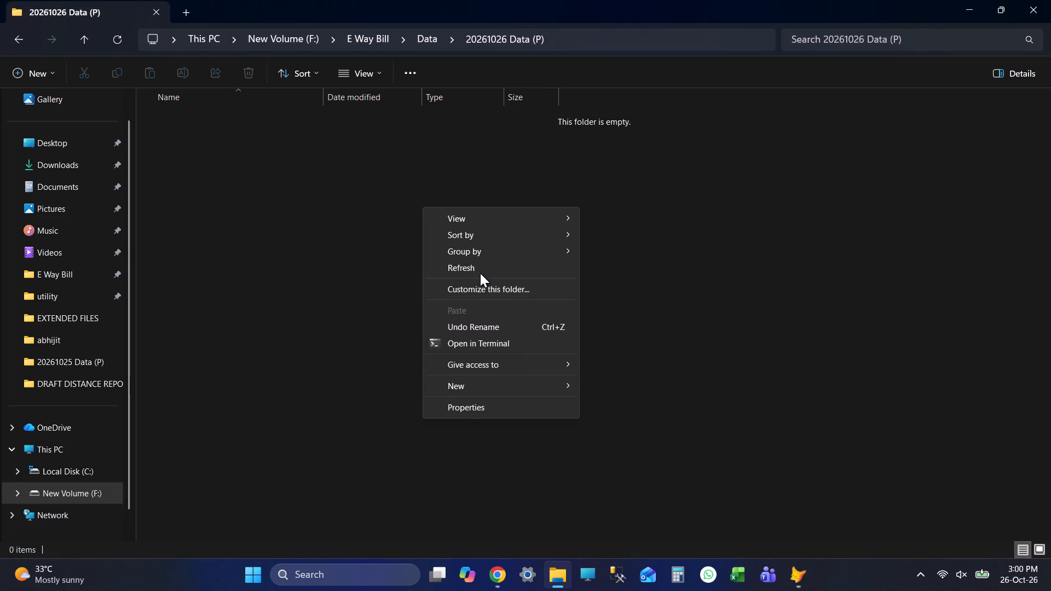
{"action": "right_click", "coordinate": [320, 179]}
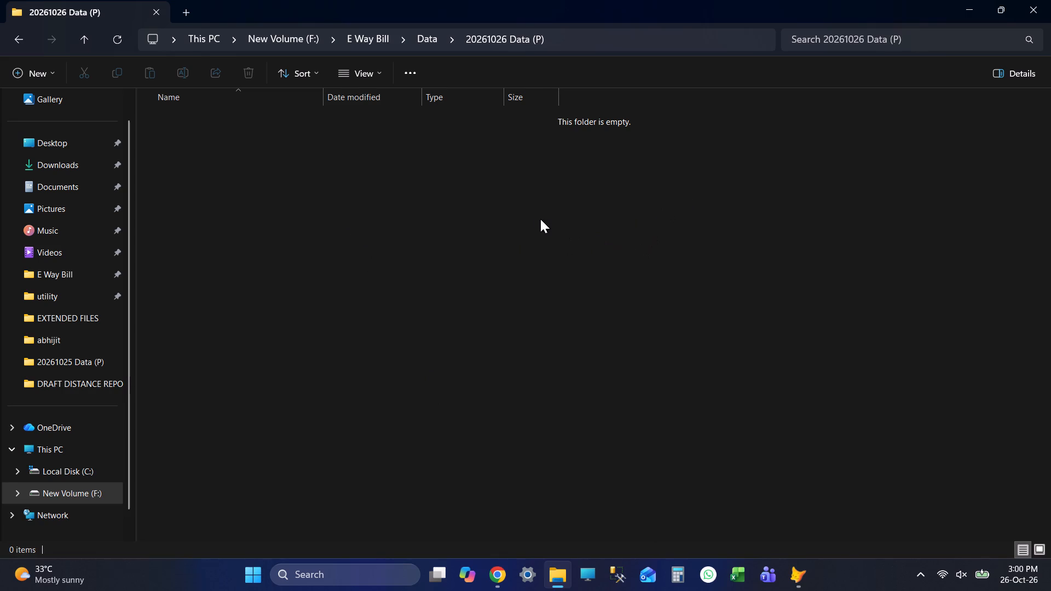
{"action": "right_click", "coordinate": [521, 212]}
{"action": "left_click", "coordinate": [586, 404]}
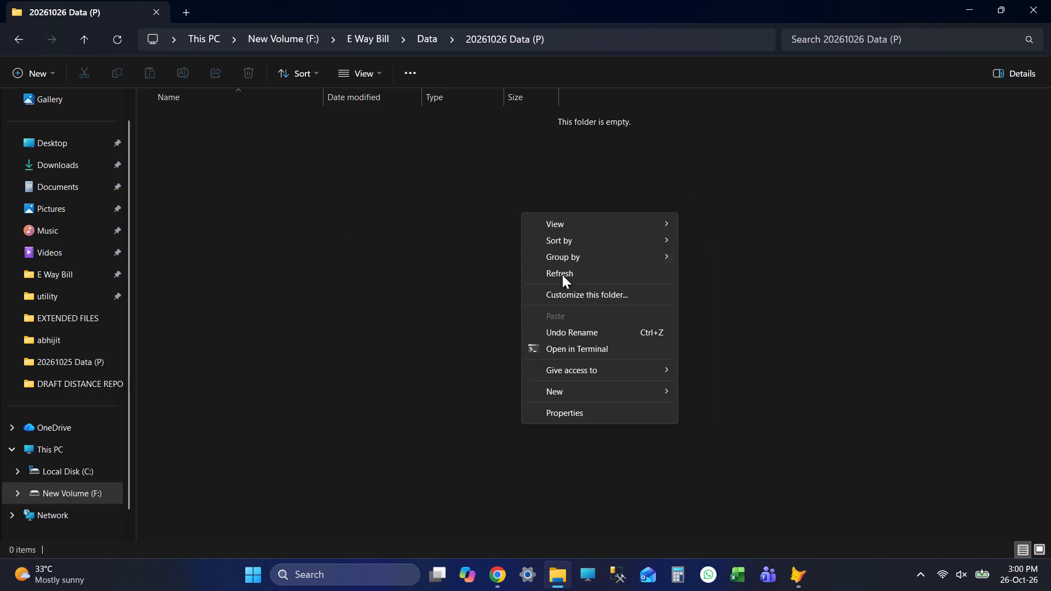
{"action": "left_click", "coordinate": [559, 277]}
Go to the Data folder inside E Way Bill and open its 20261026 Data (P) subfolder.
{"action": "left_click", "coordinate": [88, 279]}
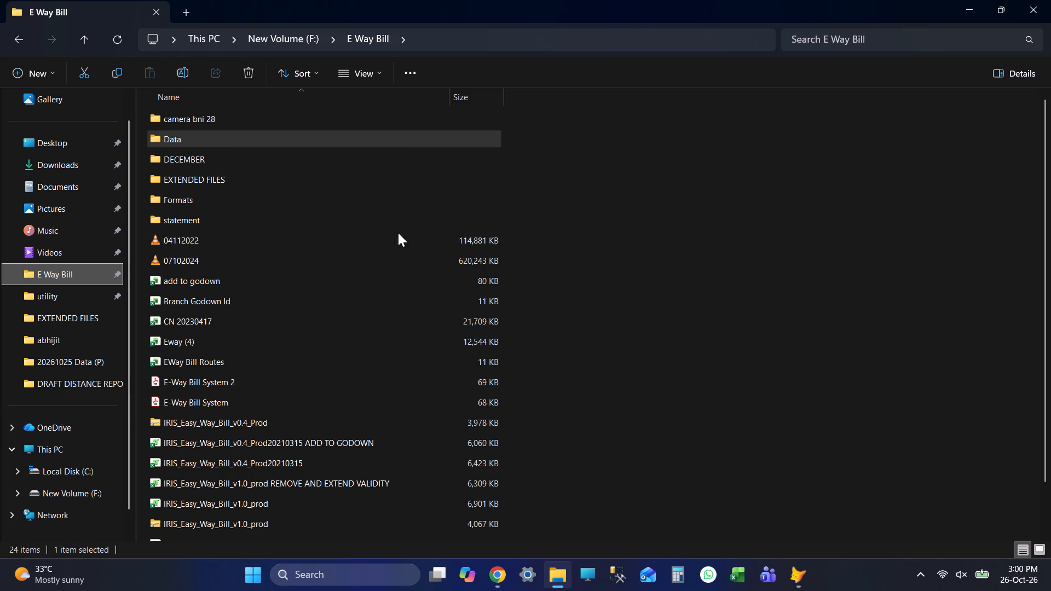
{"action": "double_click", "coordinate": [199, 145]}
{"action": "left_click", "coordinate": [290, 120]}
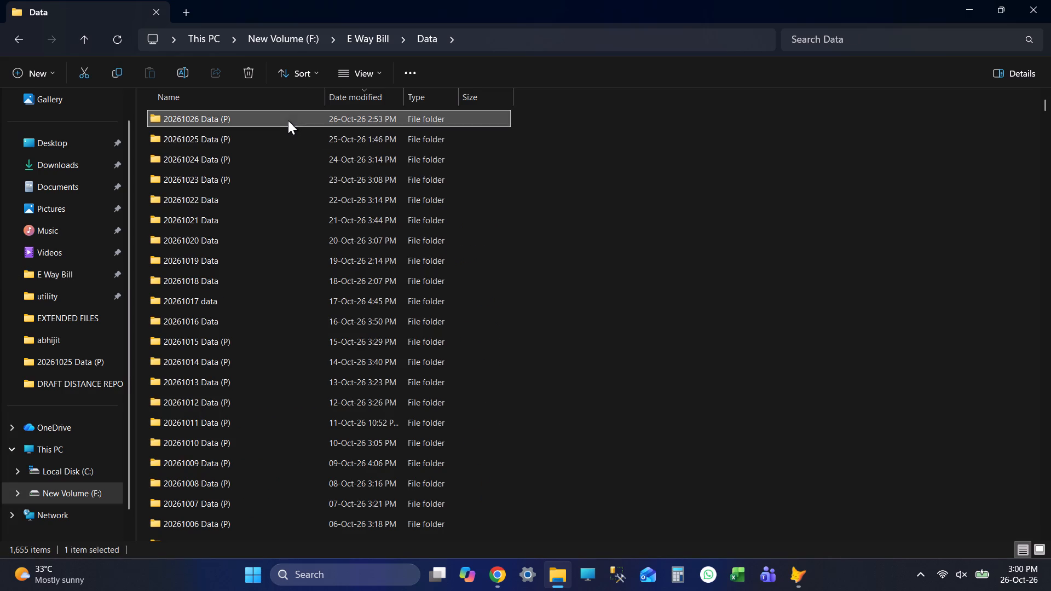
{"action": "double_click", "coordinate": [280, 115]}
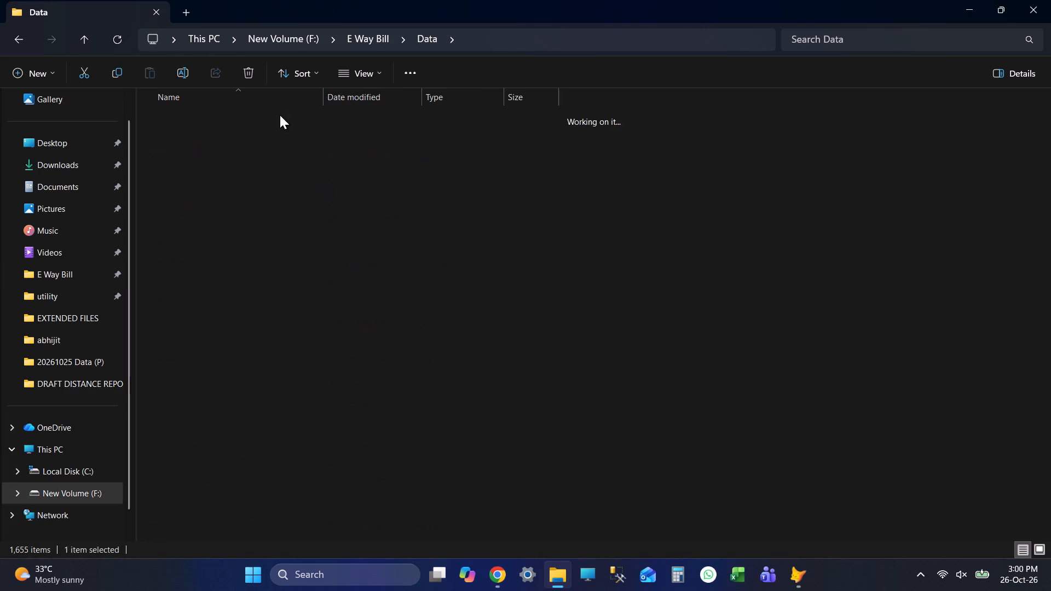
Switch to the M T P L application and generate the Consignment Wise Report from Ewaybill Expire Reports.
{"action": "key", "text": "alt+Tab"}
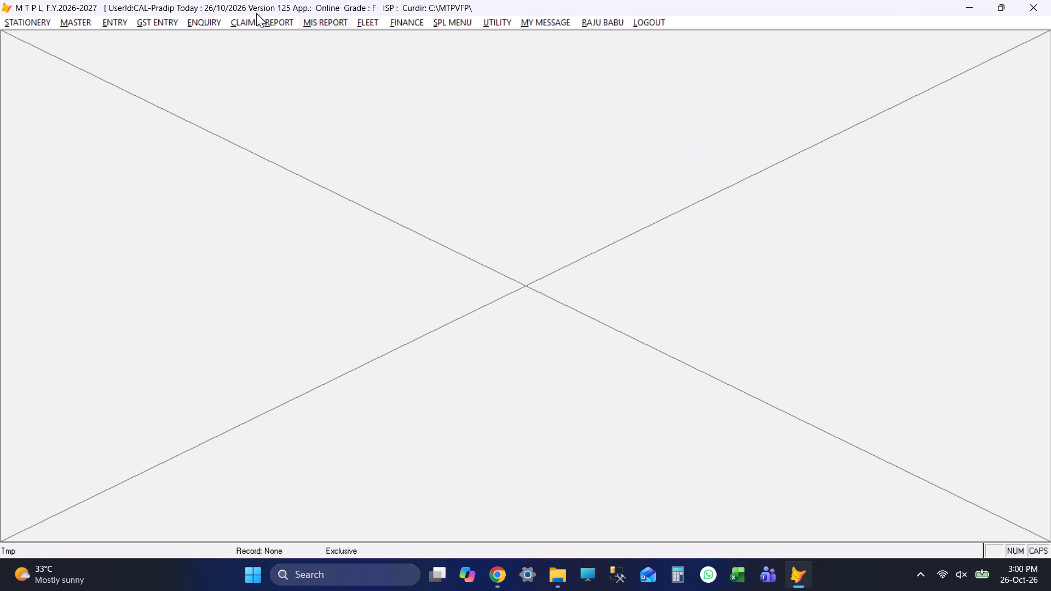
{"action": "left_click", "coordinate": [277, 21]}
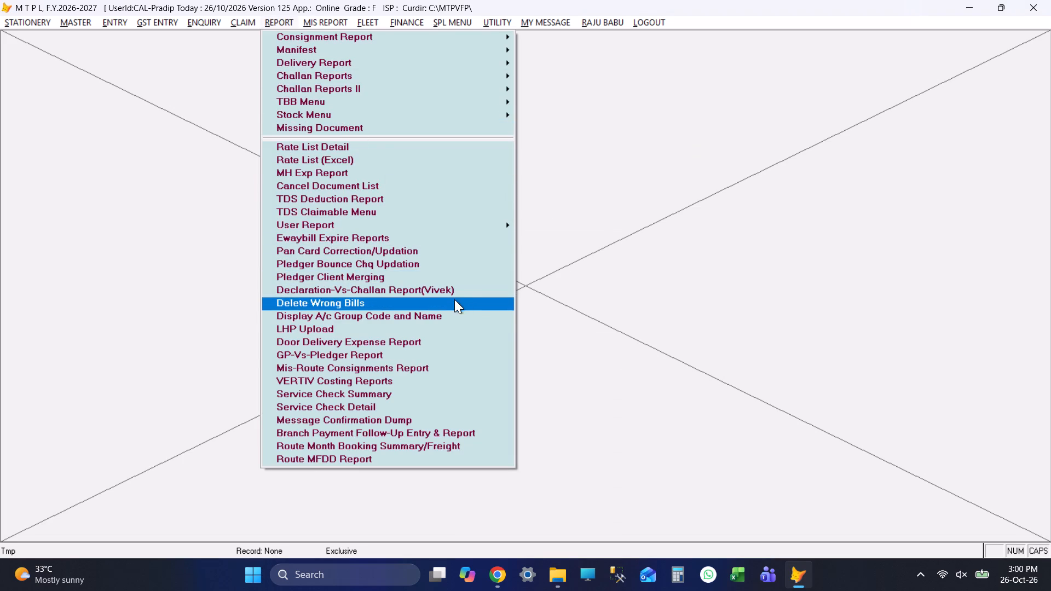
{"action": "left_click", "coordinate": [400, 231]}
{"action": "left_click", "coordinate": [363, 237]}
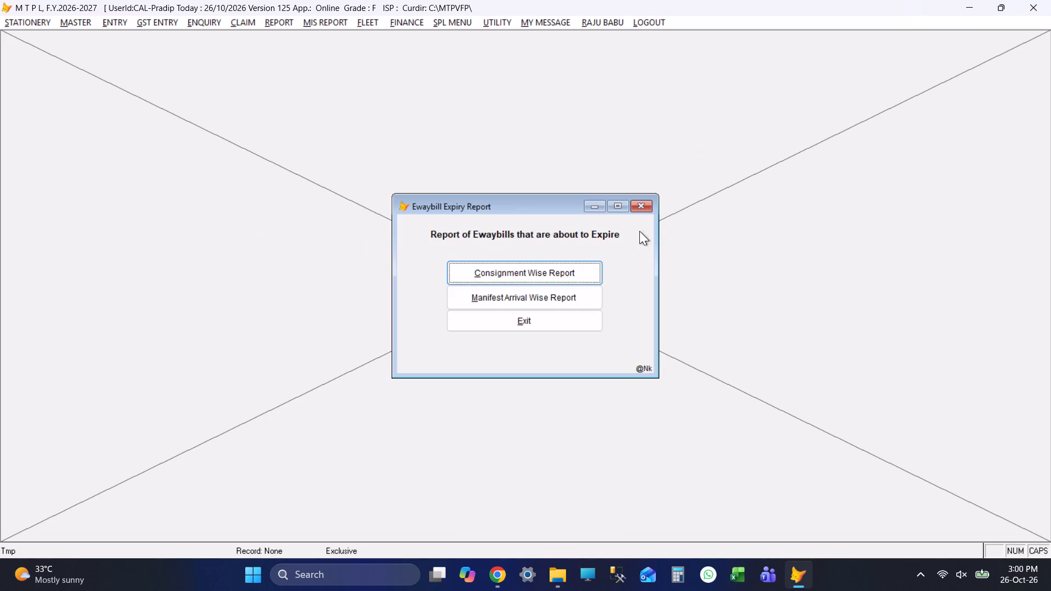
{"action": "left_click", "coordinate": [514, 274]}
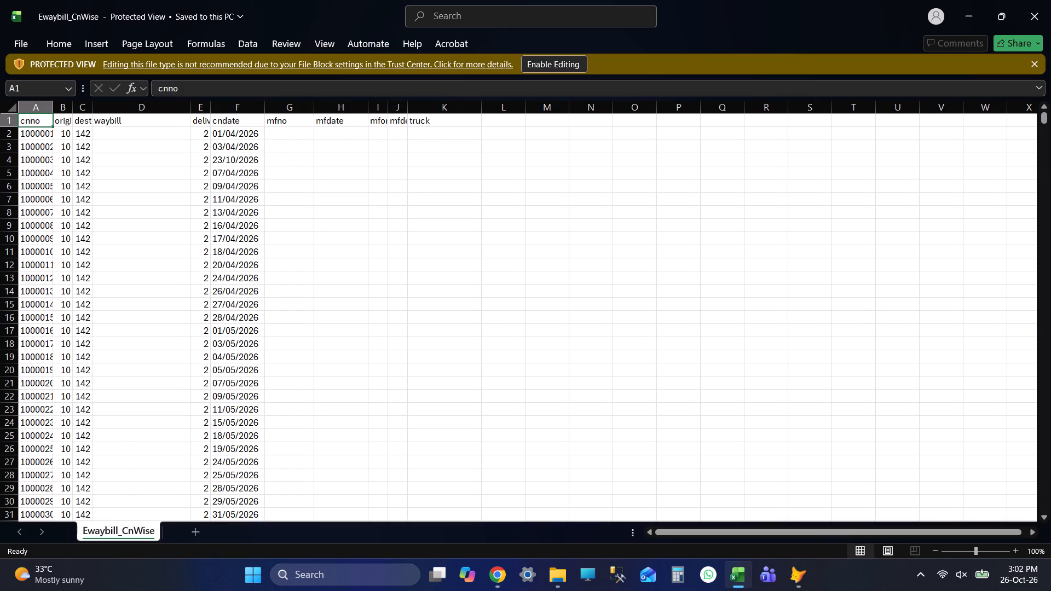
Enable editing on Ewaybill_CnWise, save it as Excel Workbook TOPAY in F: > E Way Bill > Data > 20261026 Data (P), and close it.
{"action": "left_click", "coordinate": [551, 59]}
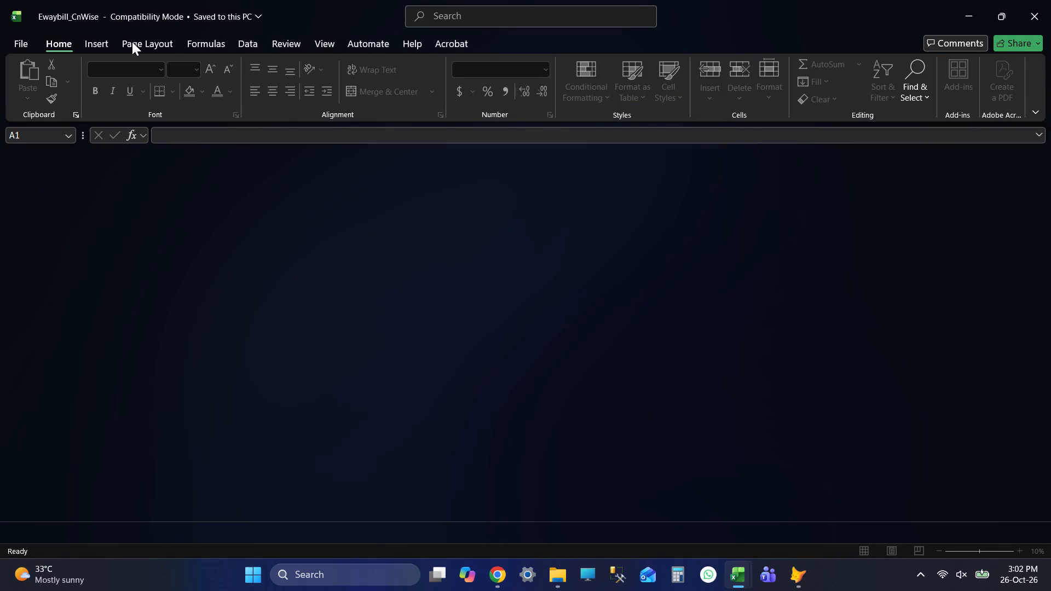
{"action": "left_click", "coordinate": [15, 42]}
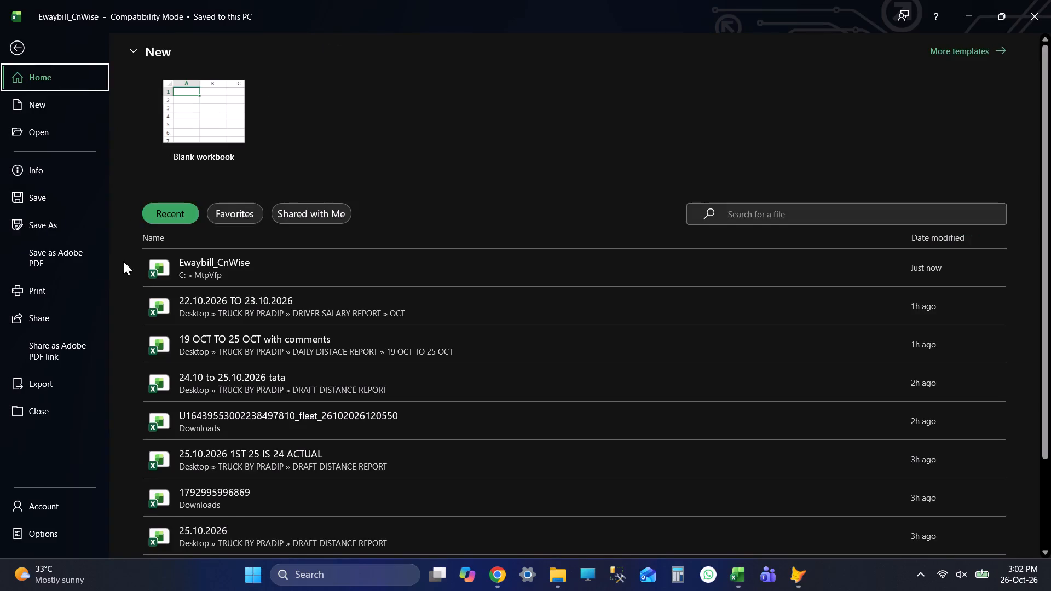
{"action": "left_click", "coordinate": [57, 216]}
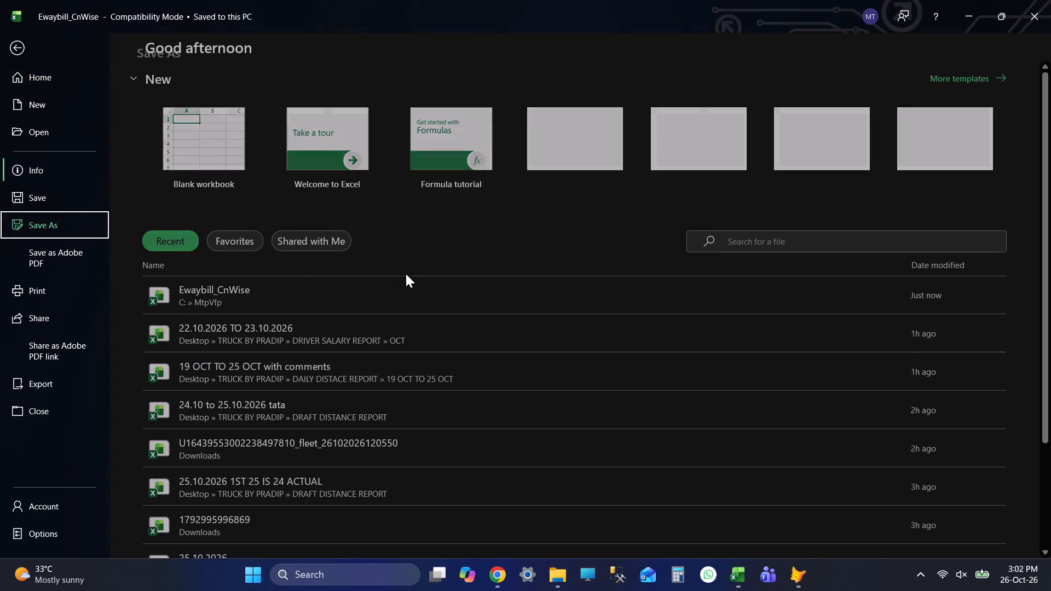
{"action": "double_click", "coordinate": [212, 268]}
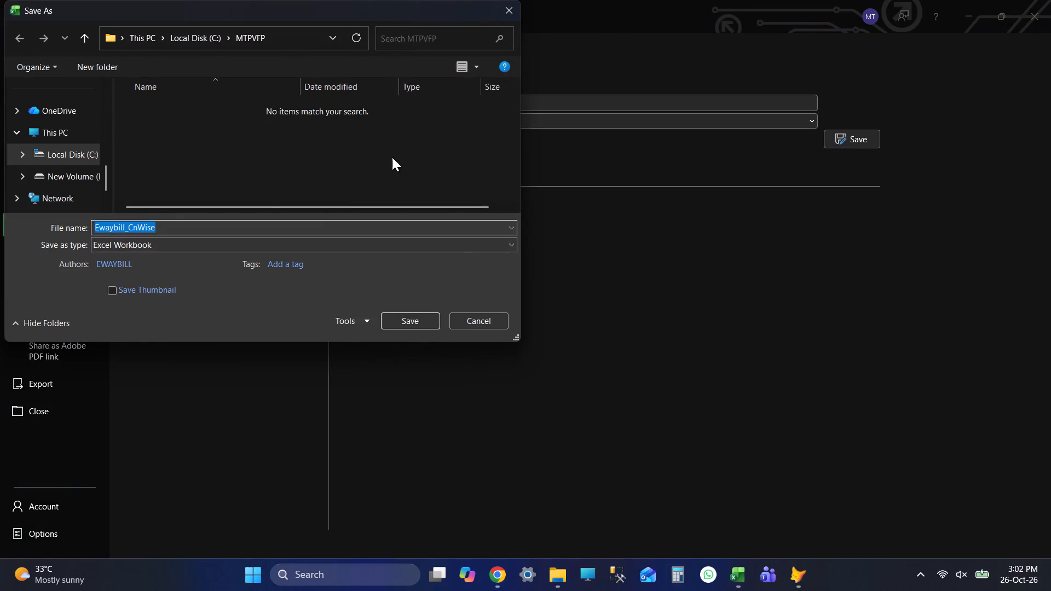
{"action": "left_click", "coordinate": [90, 175]}
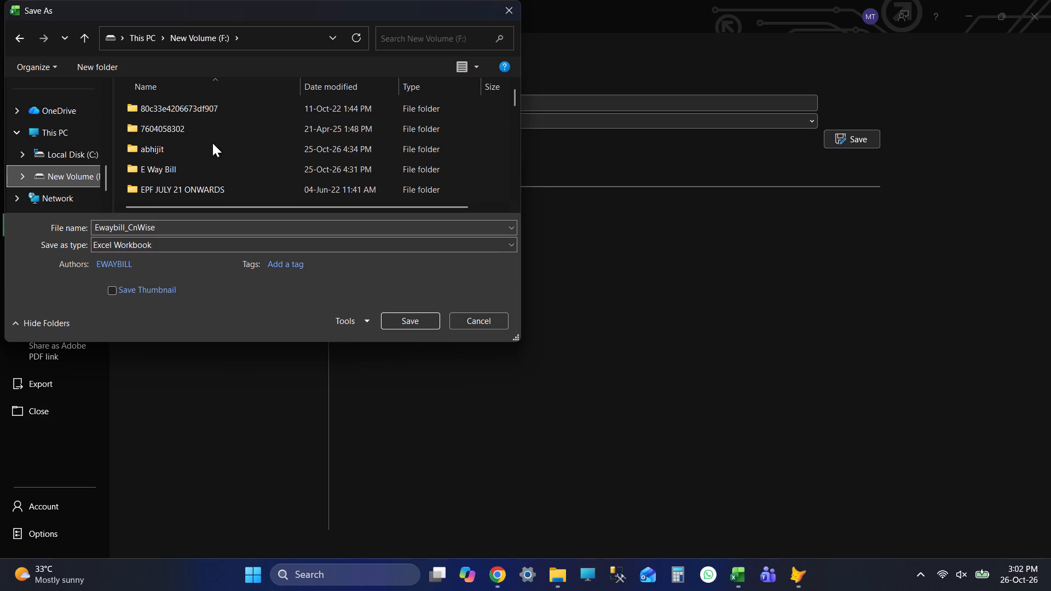
{"action": "double_click", "coordinate": [174, 171]}
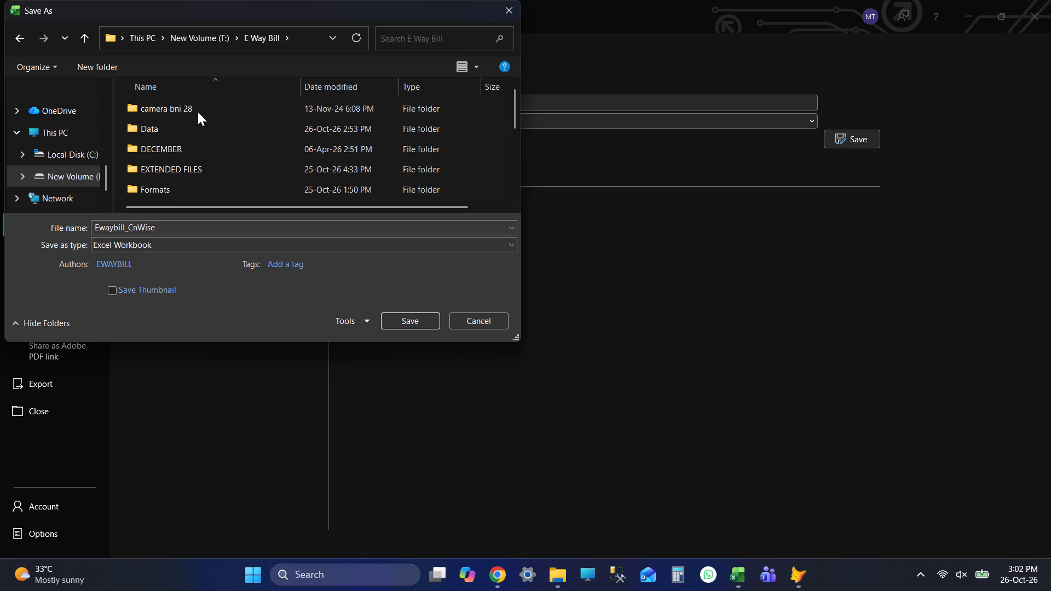
{"action": "double_click", "coordinate": [181, 129]}
{"action": "double_click", "coordinate": [236, 105]}
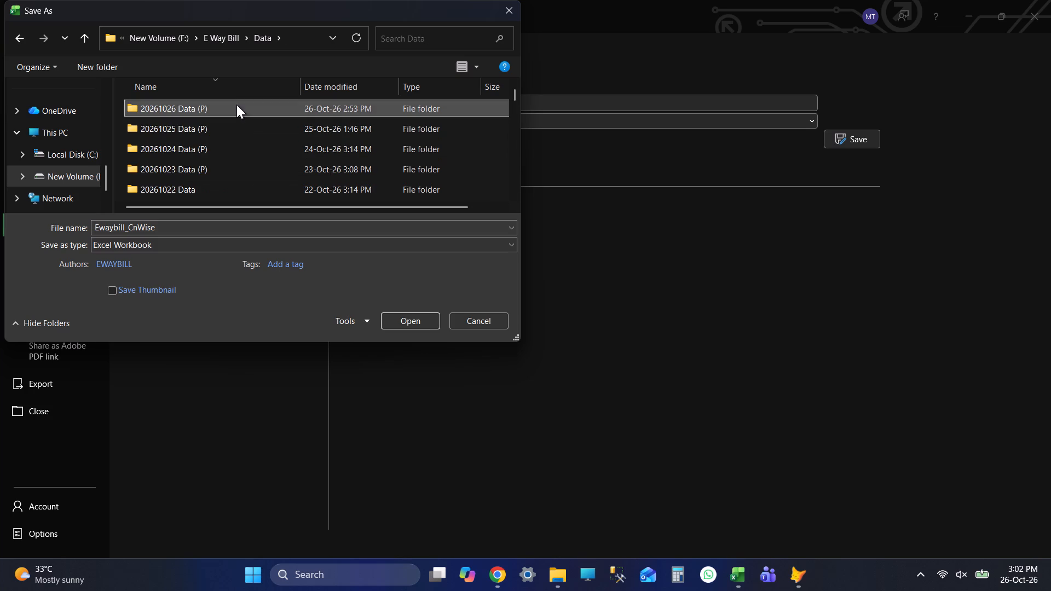
{"action": "left_click", "coordinate": [165, 223]}
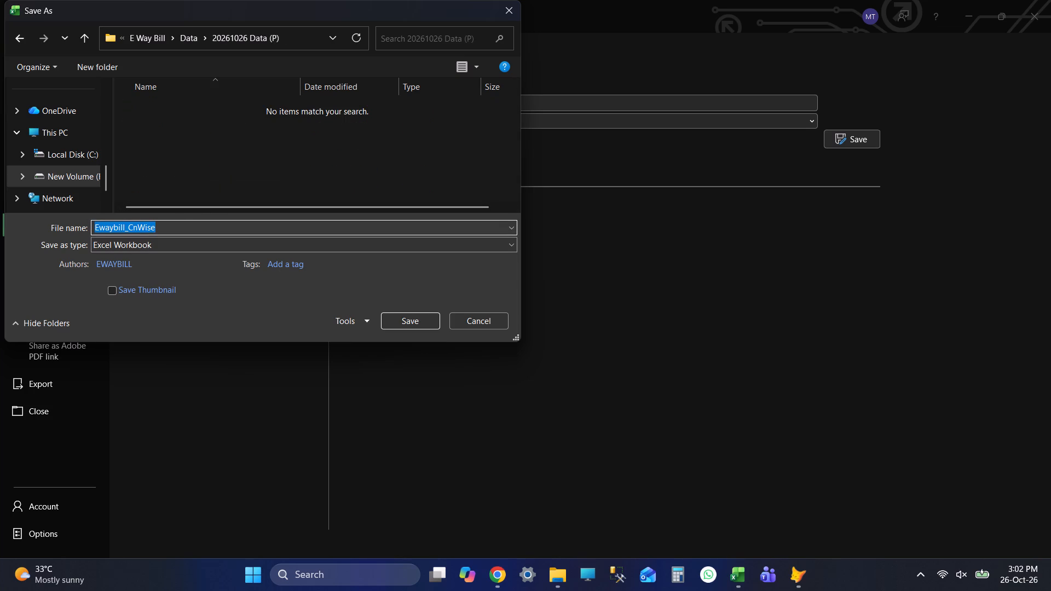
{"action": "type", "text": "TOPAY"}
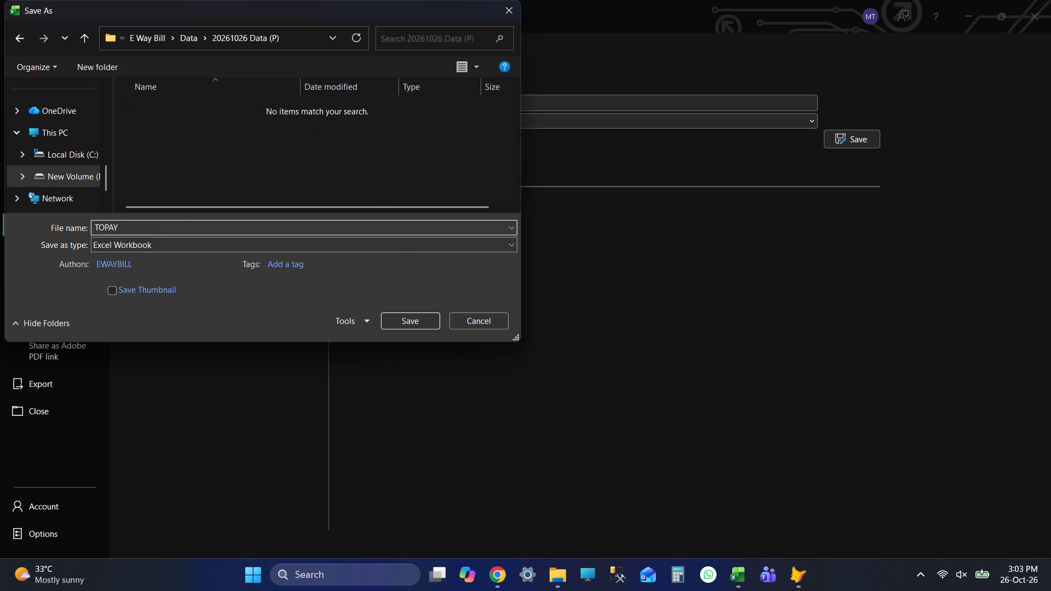
{"action": "left_click", "coordinate": [415, 315]}
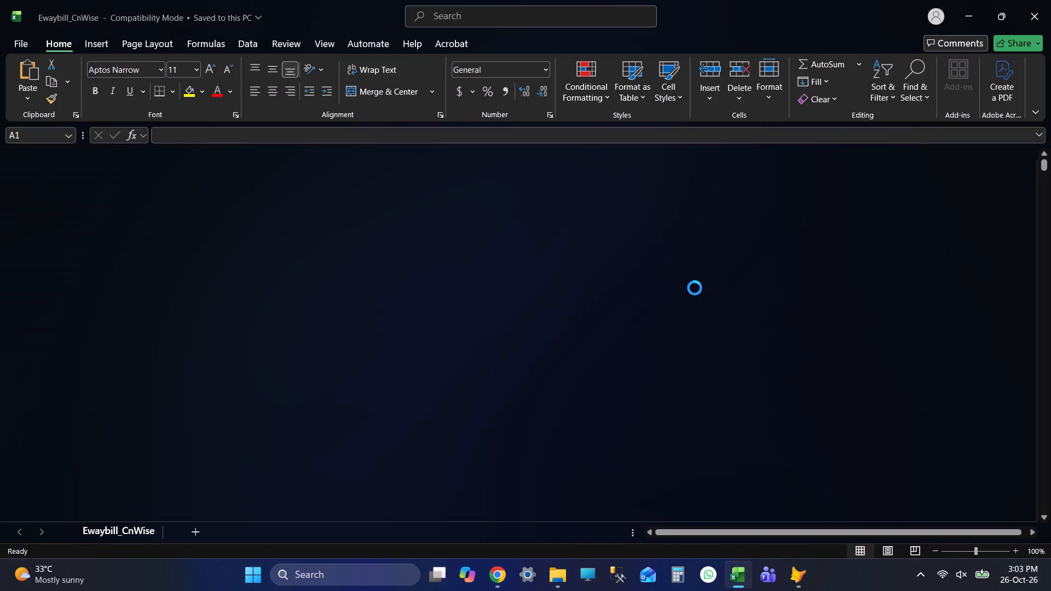
{"action": "left_click", "coordinate": [1050, 22]}
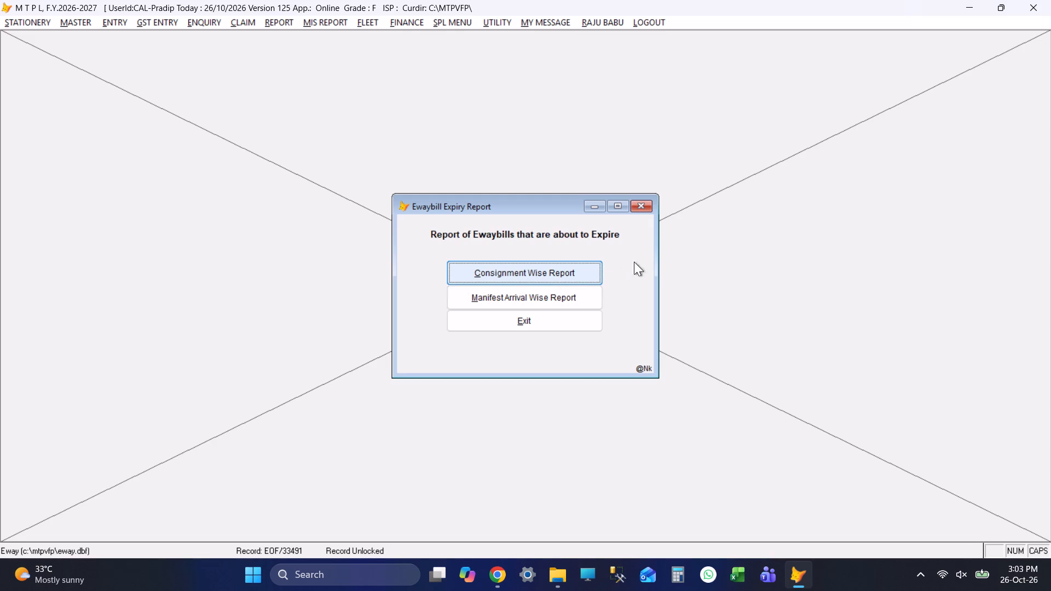
Generate the Manifest Arrival Wise Report of expiring e-way bills.
{"action": "left_click", "coordinate": [561, 299]}
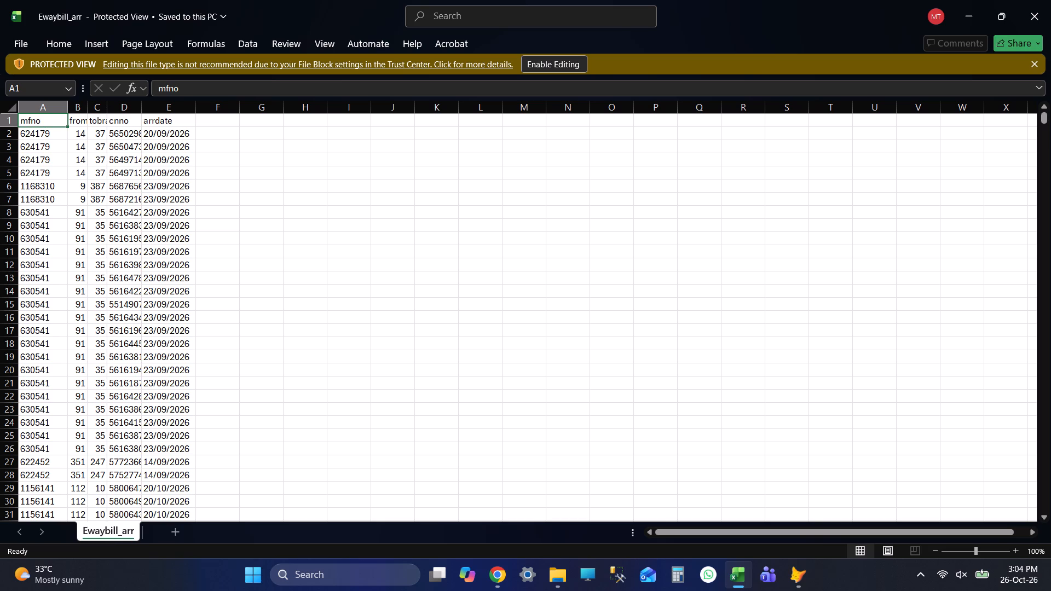
Enable editing on Ewaybill_arr, save it as Excel Workbook ARRIVAL in F: > E Way Bill > Data > 20261026 Data (P), and close it.
{"action": "left_click", "coordinate": [556, 67]}
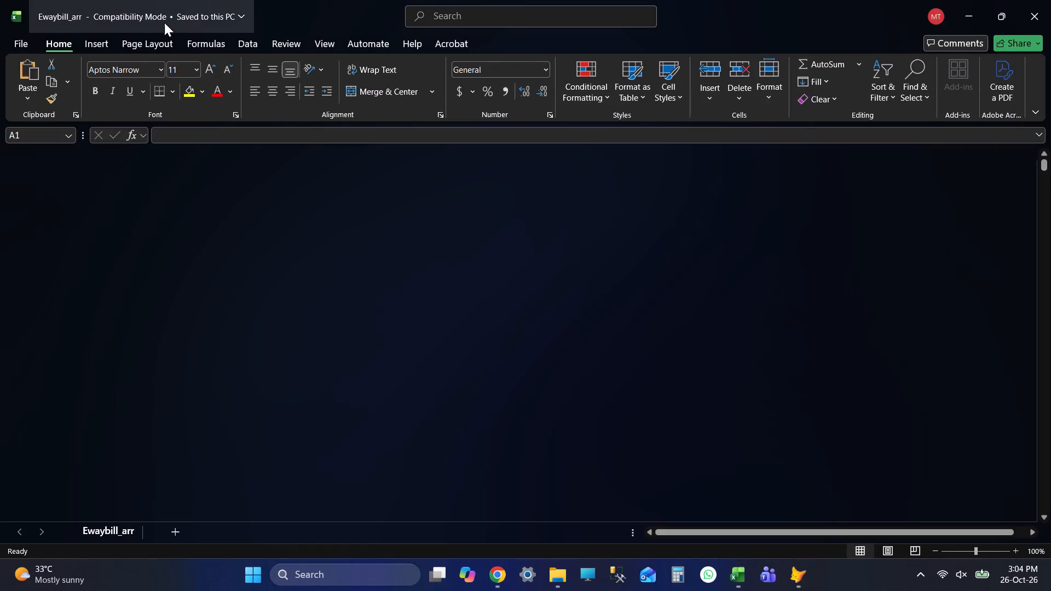
{"action": "left_click", "coordinate": [24, 40]}
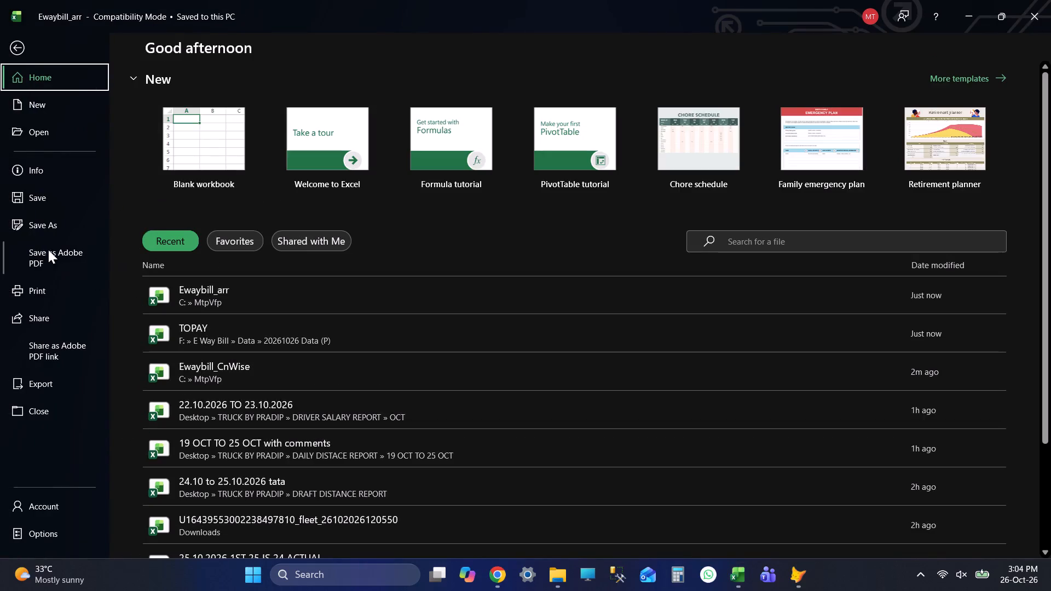
{"action": "left_click", "coordinate": [46, 225]}
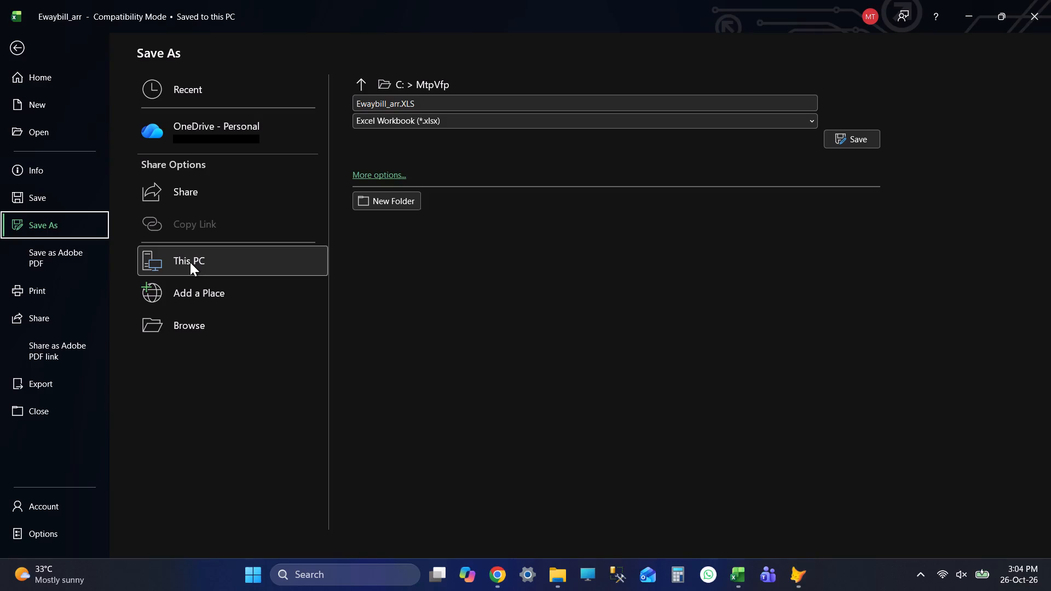
{"action": "double_click", "coordinate": [190, 262]}
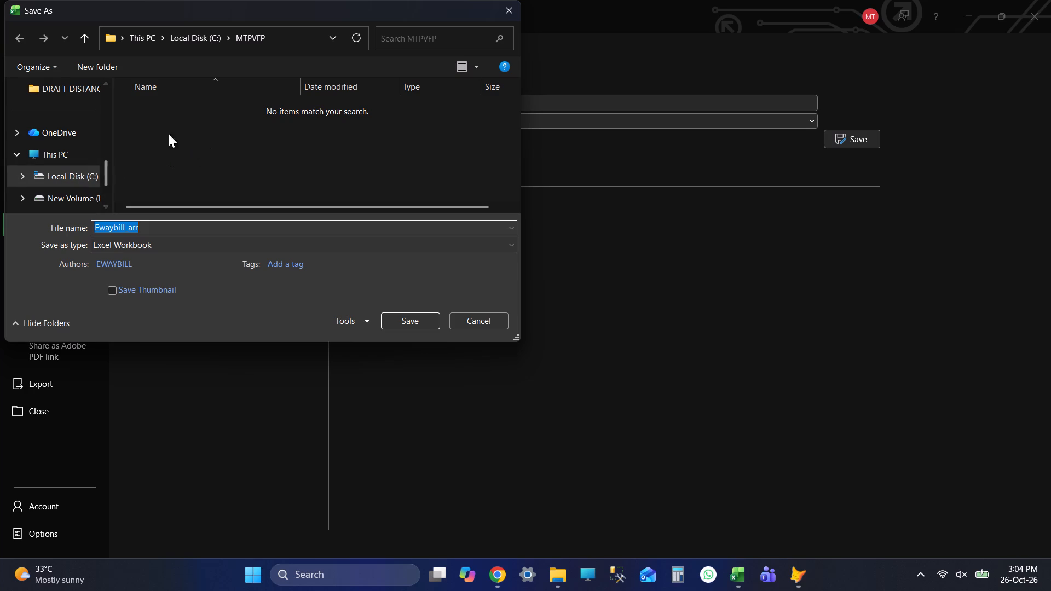
{"action": "left_click", "coordinate": [79, 193]}
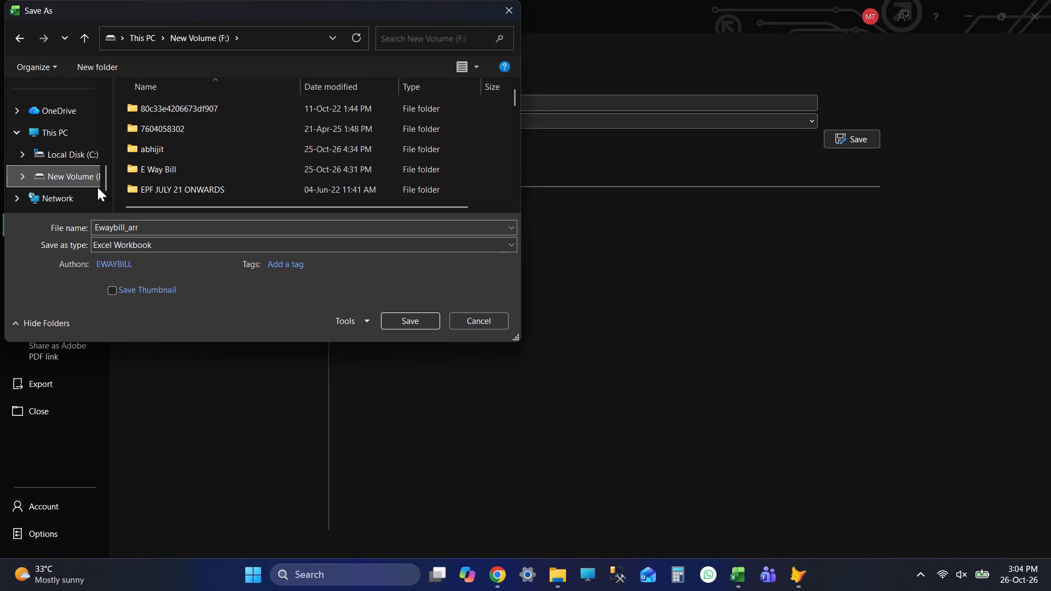
{"action": "double_click", "coordinate": [176, 164]}
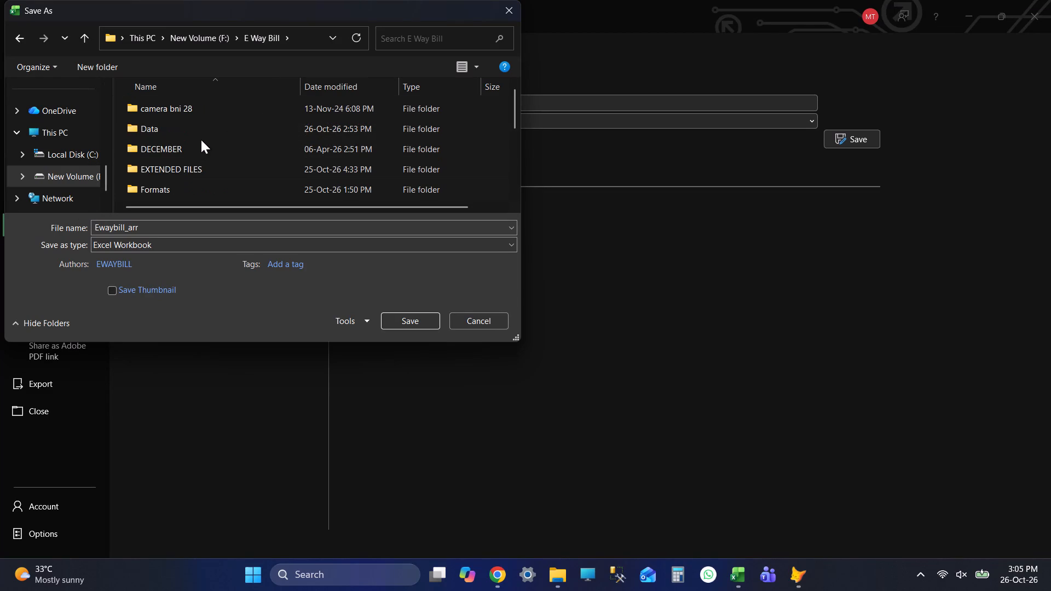
{"action": "double_click", "coordinate": [201, 129]}
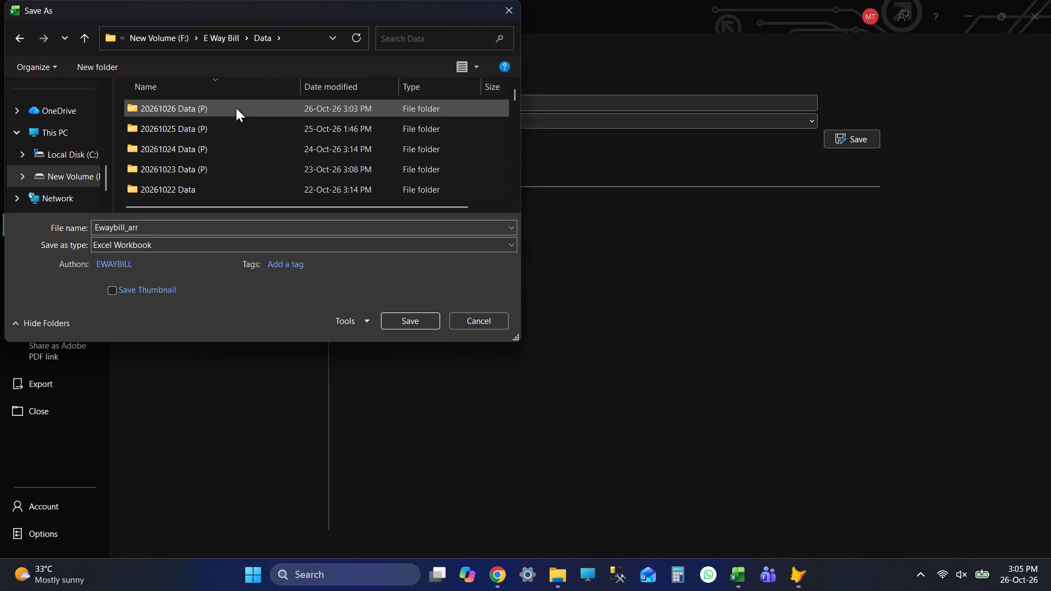
{"action": "double_click", "coordinate": [236, 108]}
{"action": "left_click", "coordinate": [143, 215]}
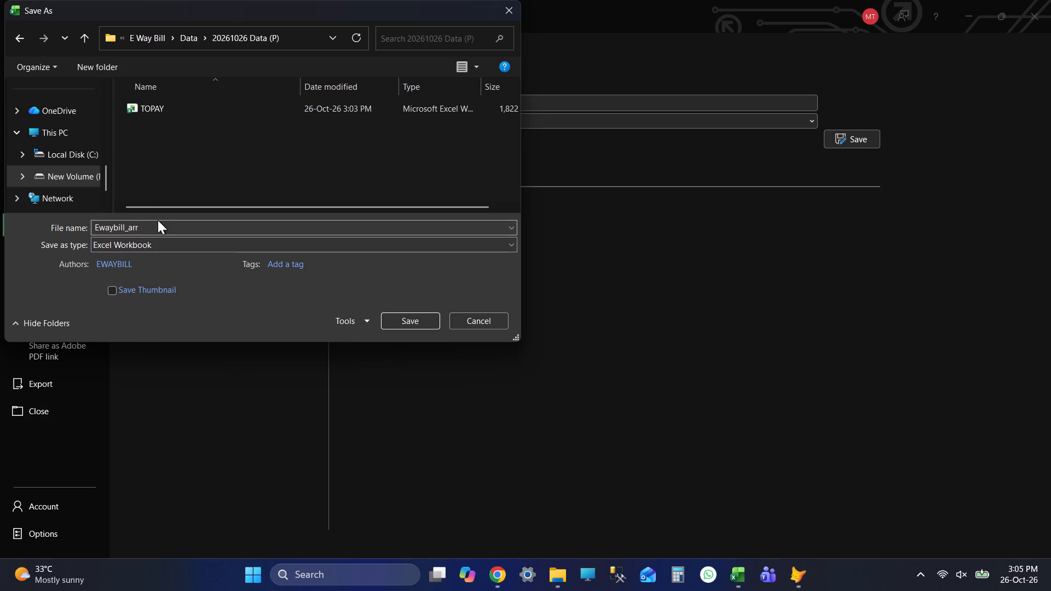
{"action": "left_click", "coordinate": [158, 220]}
{"action": "type", "text": "ARRIVAL"}
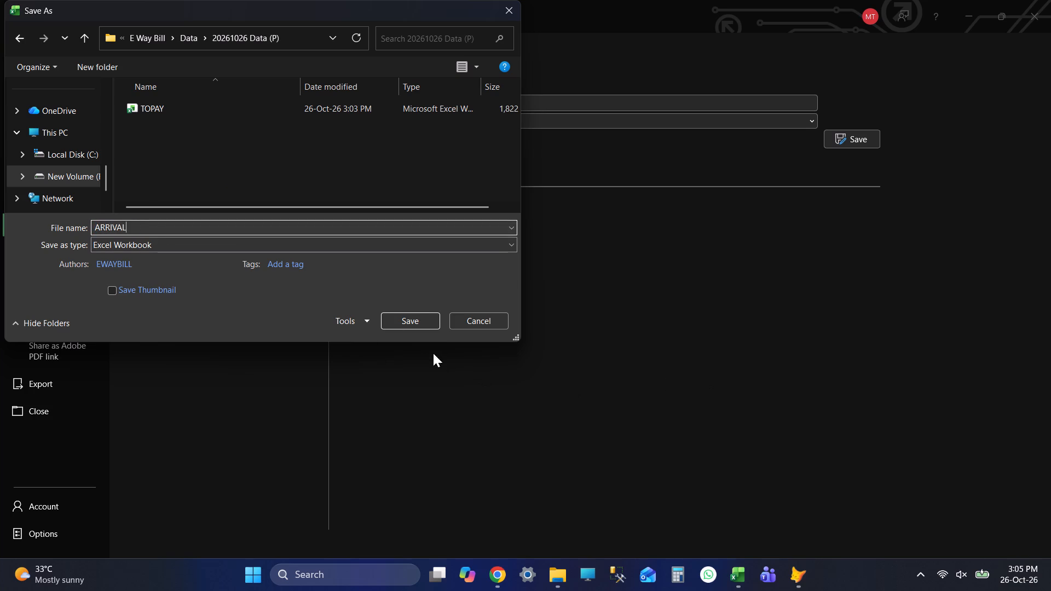
{"action": "left_click", "coordinate": [408, 316]}
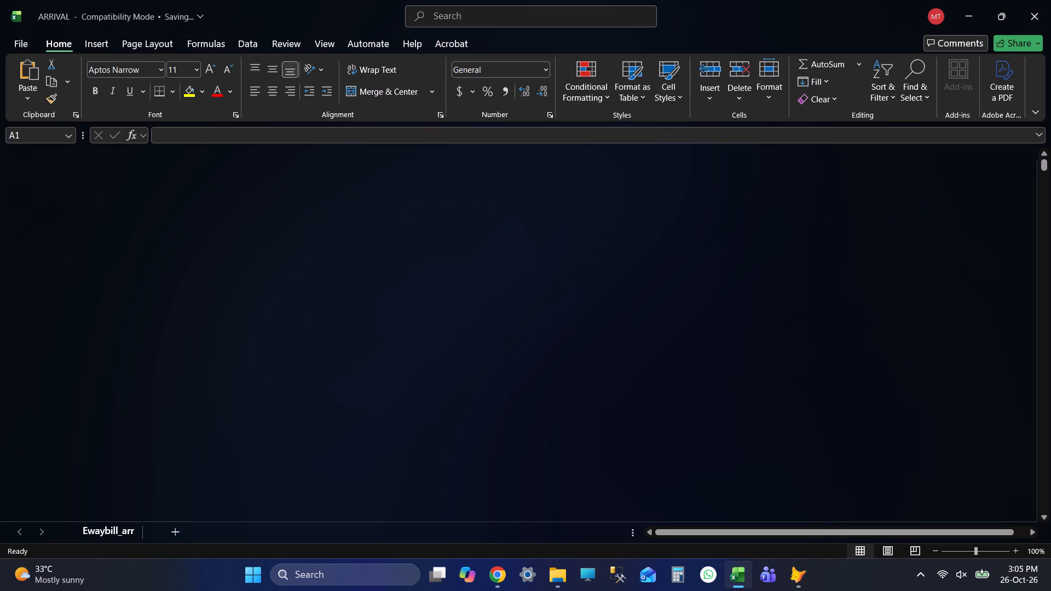
{"action": "left_click", "coordinate": [1047, 4]}
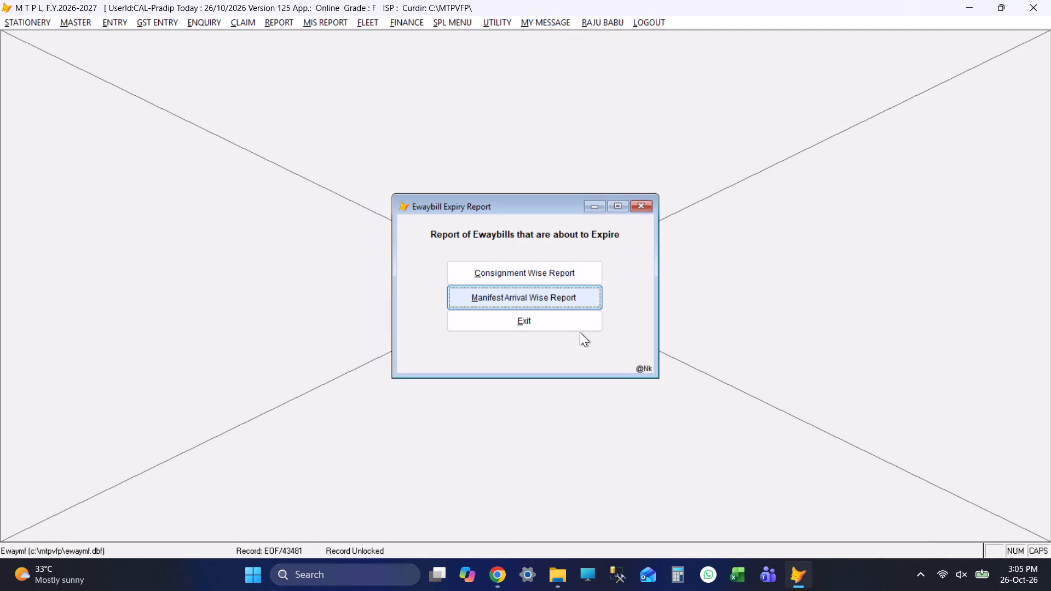
Exit the Ewaybill Expiry Report form and log out of the M T P L application.
{"action": "left_click", "coordinate": [556, 324]}
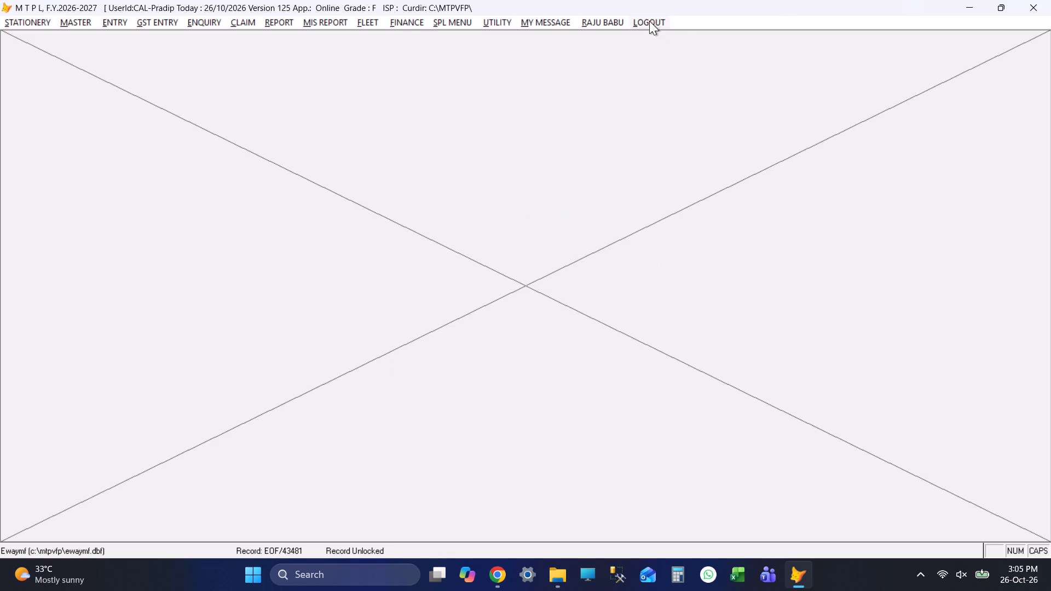
{"action": "left_click", "coordinate": [649, 21]}
{"action": "left_click", "coordinate": [514, 329]}
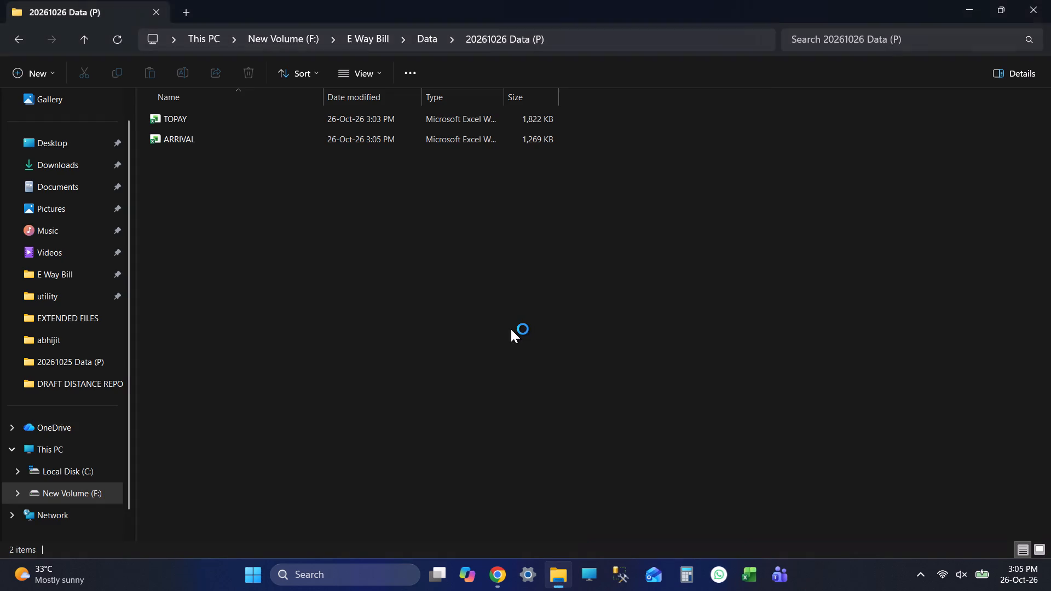
Refresh the file listing of the 20261026 Data (P) folder.
{"action": "right_click", "coordinate": [352, 240]}
{"action": "left_click", "coordinate": [427, 452]}
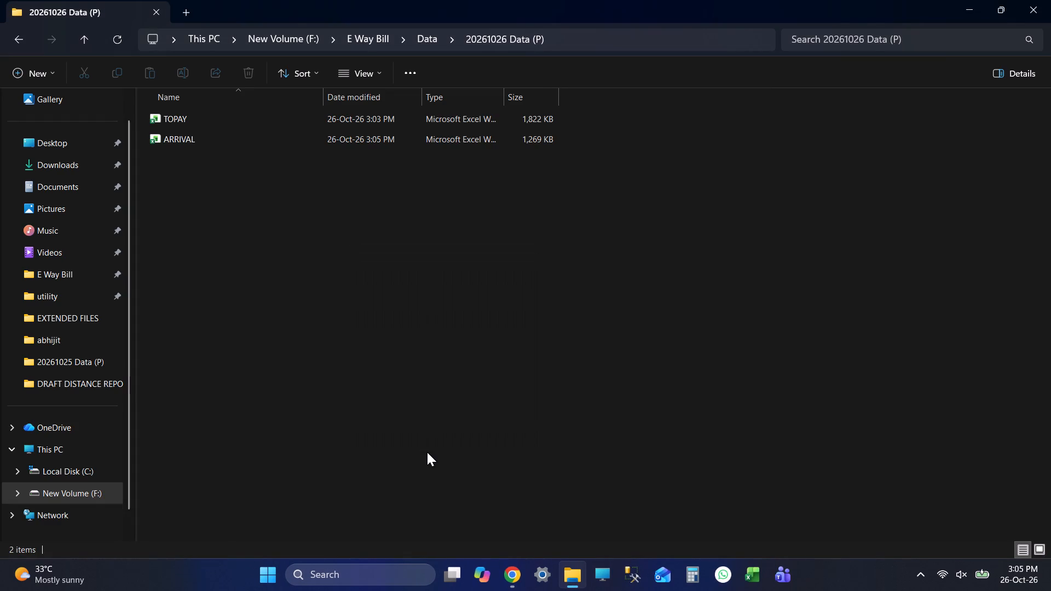
{"action": "right_click", "coordinate": [433, 306]}
{"action": "left_click", "coordinate": [484, 505]}
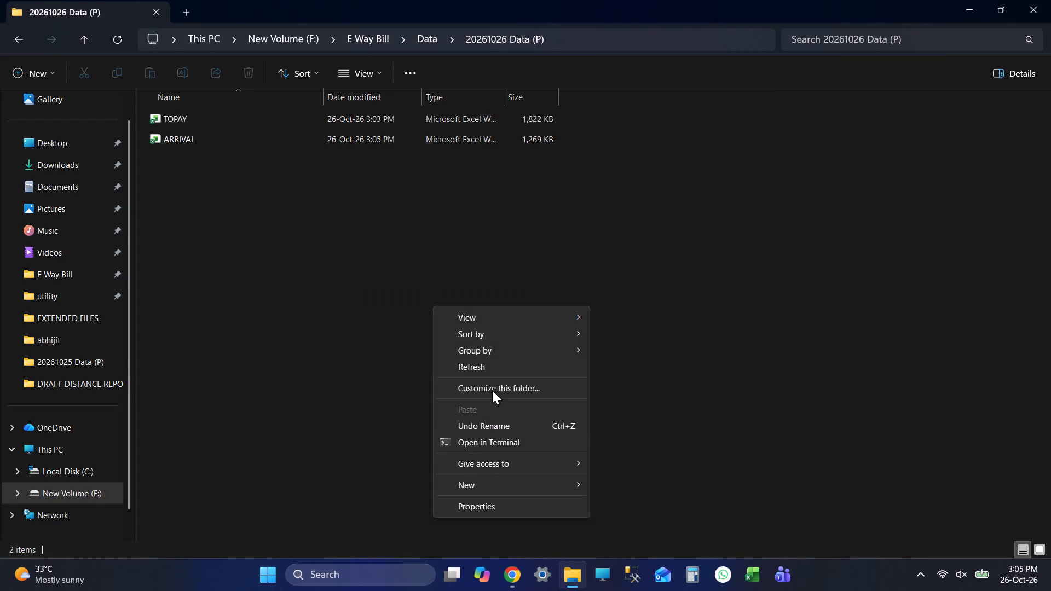
{"action": "left_click", "coordinate": [492, 375]}
{"action": "left_click", "coordinate": [492, 364]}
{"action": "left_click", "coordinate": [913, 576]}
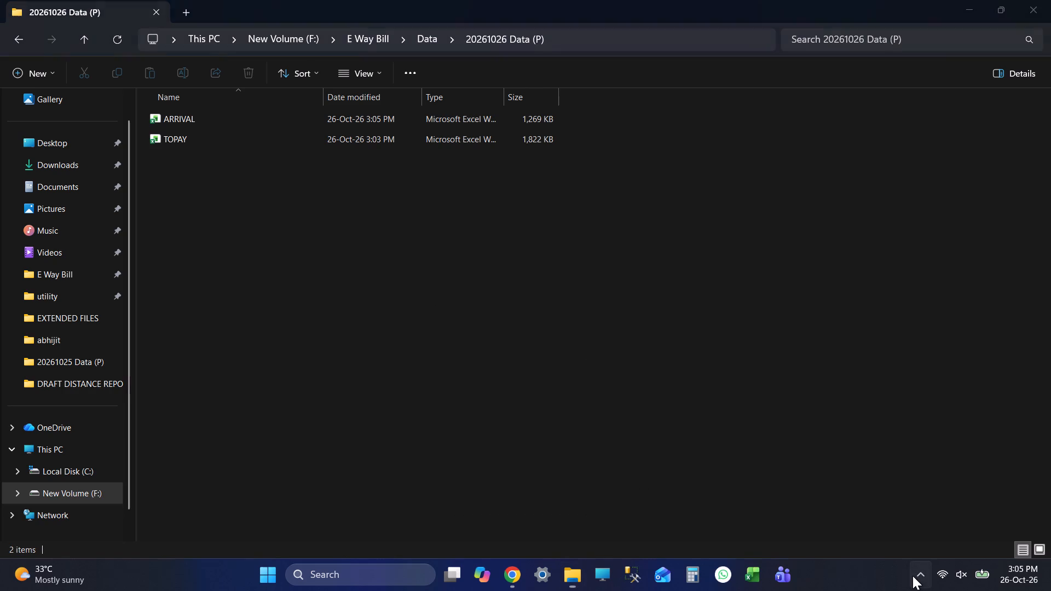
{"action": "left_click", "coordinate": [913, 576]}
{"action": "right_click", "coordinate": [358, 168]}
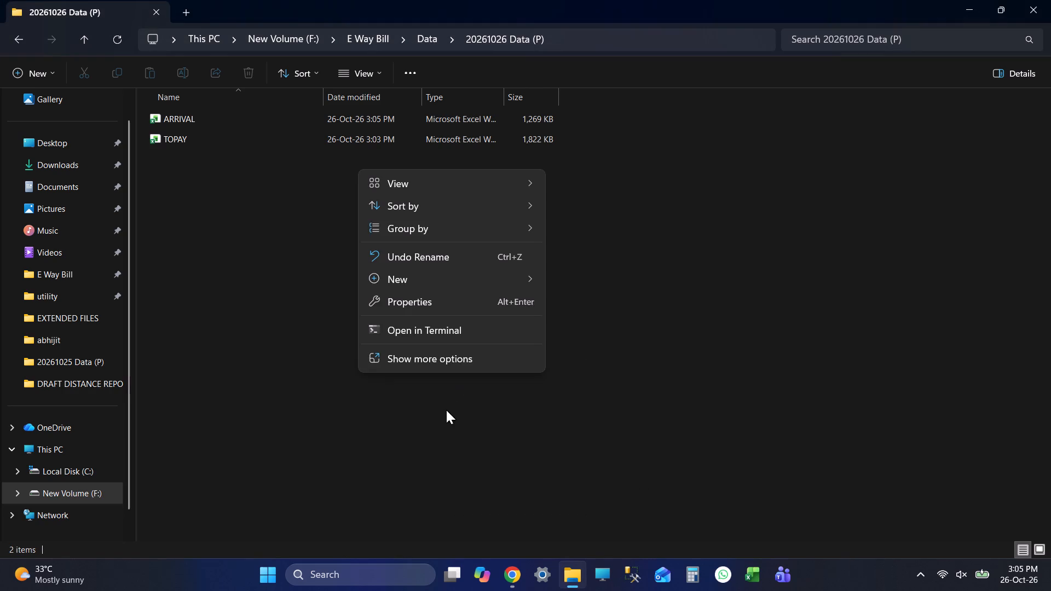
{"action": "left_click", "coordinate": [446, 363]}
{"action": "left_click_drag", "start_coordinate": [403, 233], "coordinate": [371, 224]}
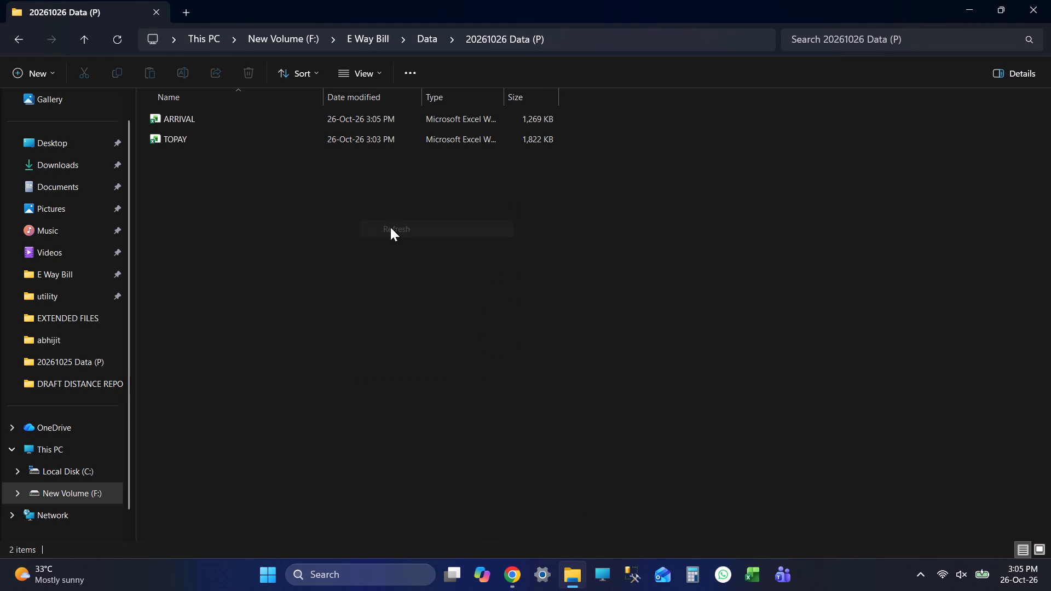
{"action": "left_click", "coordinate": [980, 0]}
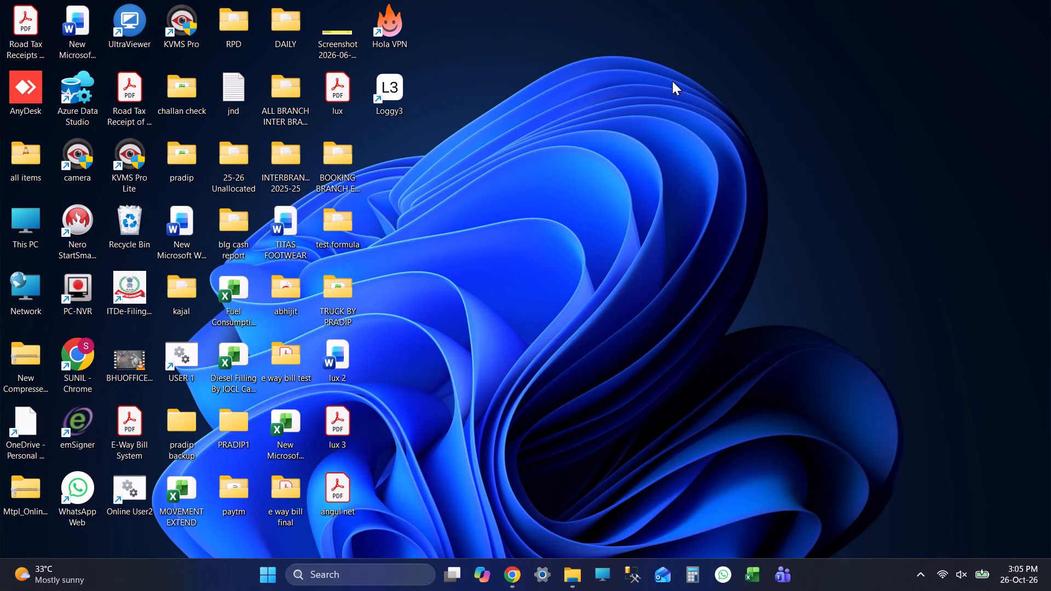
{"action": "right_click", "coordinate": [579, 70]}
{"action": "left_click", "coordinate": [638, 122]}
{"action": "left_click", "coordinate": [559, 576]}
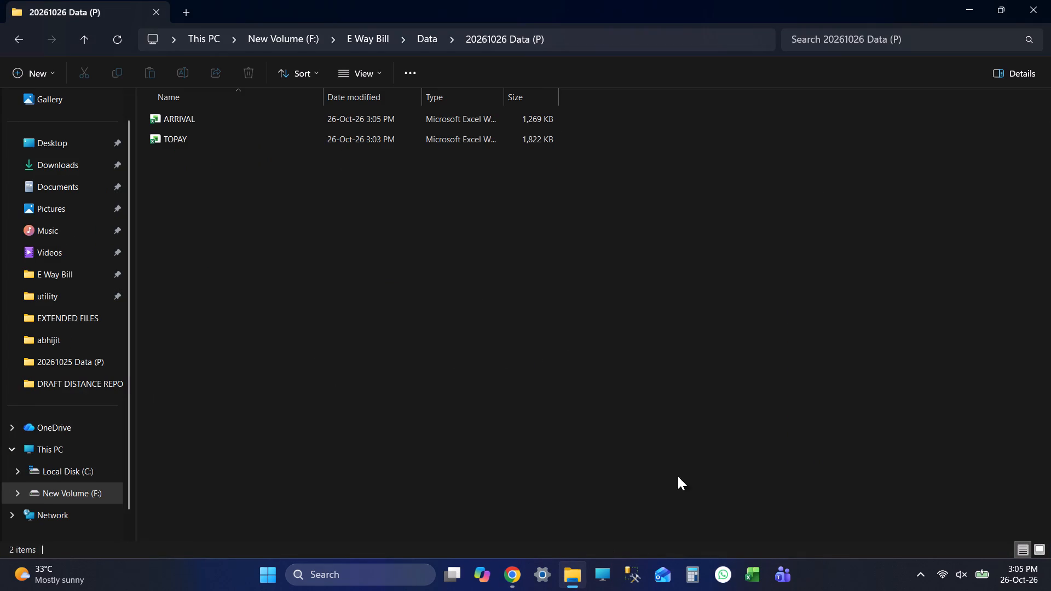
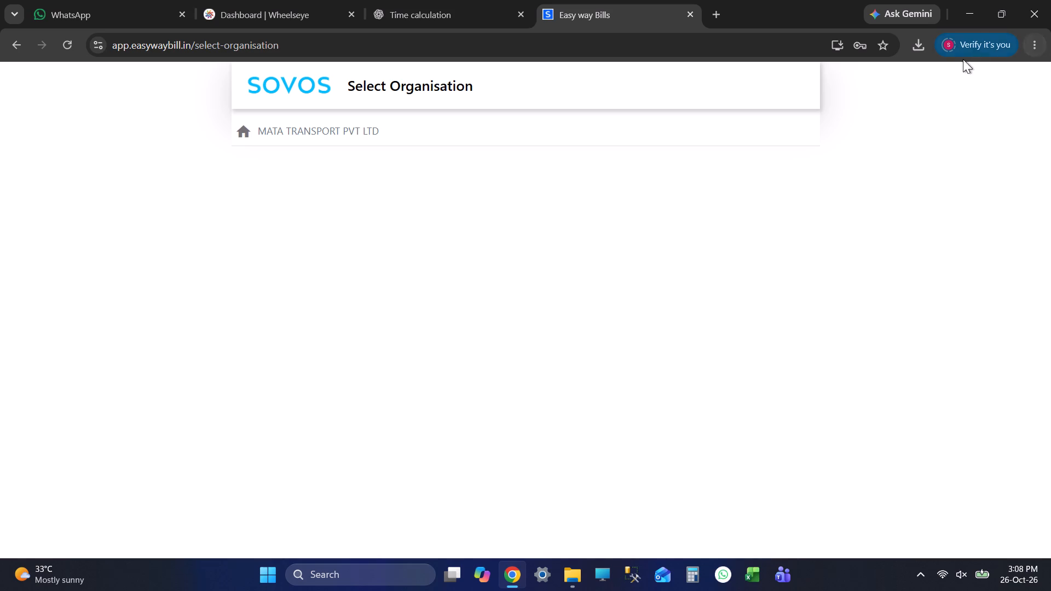
Select the MATA TRANSPORT PVT LTD organisation in the Easy way Bills site to open its e-way bill dashboard.
{"action": "left_click", "coordinate": [351, 131]}
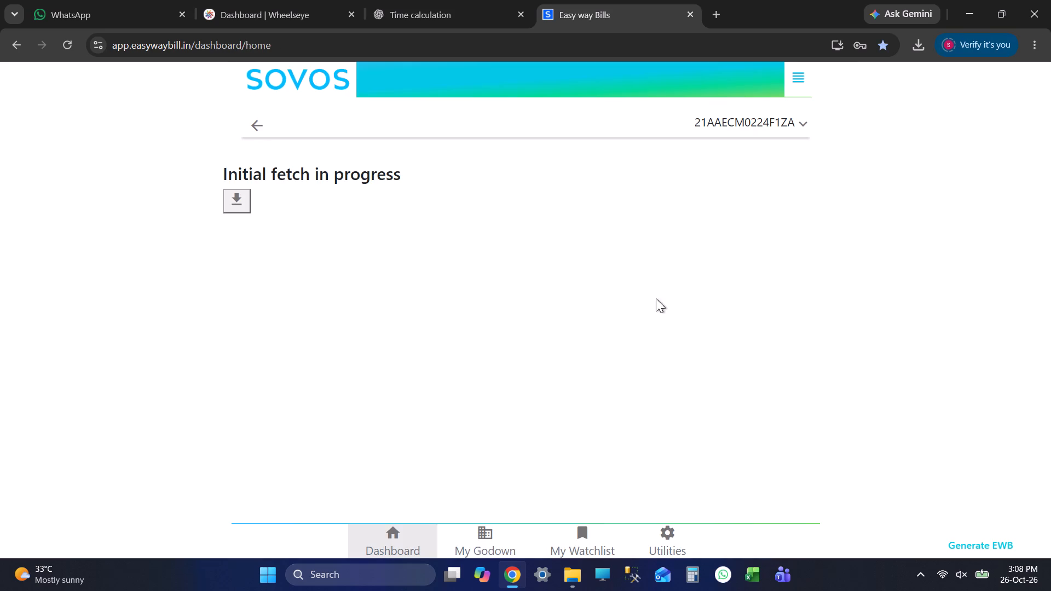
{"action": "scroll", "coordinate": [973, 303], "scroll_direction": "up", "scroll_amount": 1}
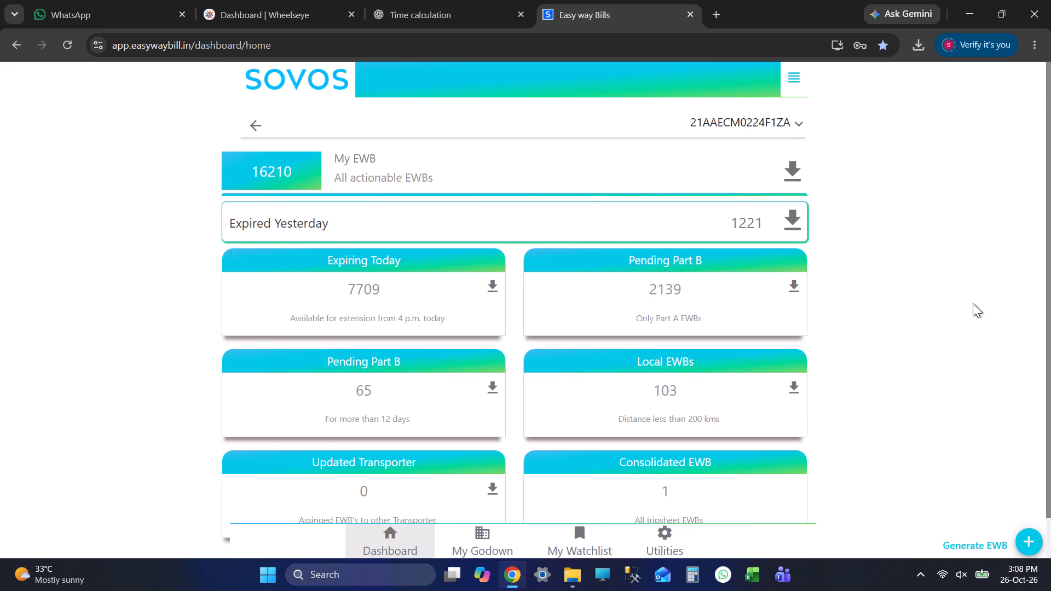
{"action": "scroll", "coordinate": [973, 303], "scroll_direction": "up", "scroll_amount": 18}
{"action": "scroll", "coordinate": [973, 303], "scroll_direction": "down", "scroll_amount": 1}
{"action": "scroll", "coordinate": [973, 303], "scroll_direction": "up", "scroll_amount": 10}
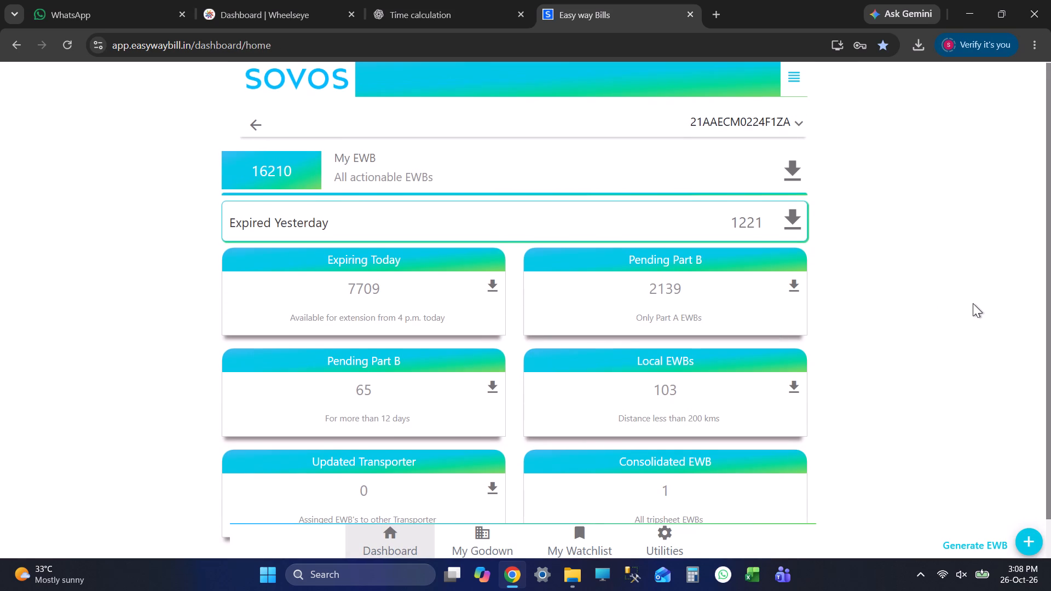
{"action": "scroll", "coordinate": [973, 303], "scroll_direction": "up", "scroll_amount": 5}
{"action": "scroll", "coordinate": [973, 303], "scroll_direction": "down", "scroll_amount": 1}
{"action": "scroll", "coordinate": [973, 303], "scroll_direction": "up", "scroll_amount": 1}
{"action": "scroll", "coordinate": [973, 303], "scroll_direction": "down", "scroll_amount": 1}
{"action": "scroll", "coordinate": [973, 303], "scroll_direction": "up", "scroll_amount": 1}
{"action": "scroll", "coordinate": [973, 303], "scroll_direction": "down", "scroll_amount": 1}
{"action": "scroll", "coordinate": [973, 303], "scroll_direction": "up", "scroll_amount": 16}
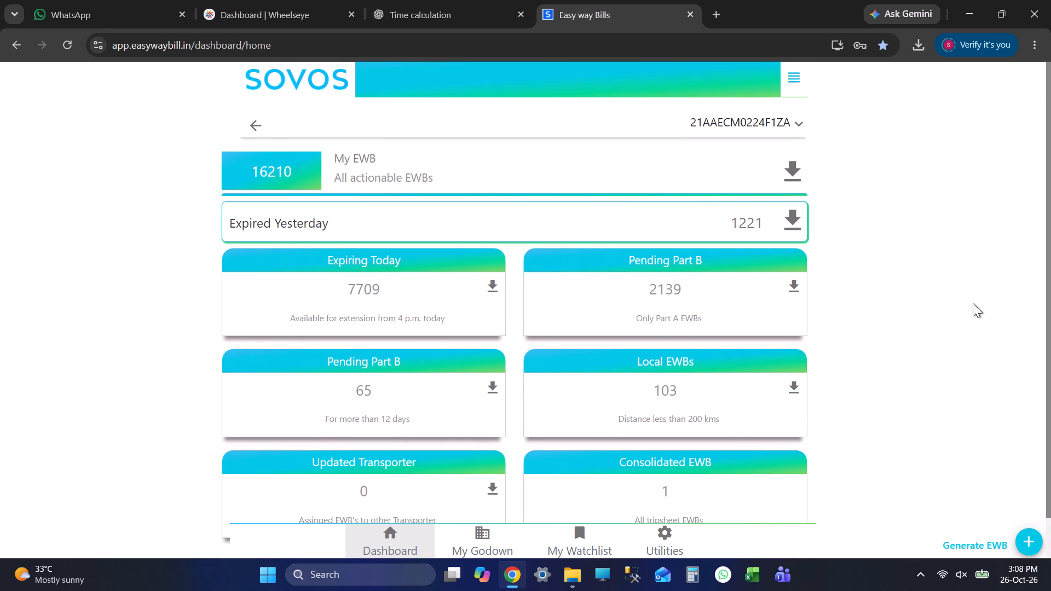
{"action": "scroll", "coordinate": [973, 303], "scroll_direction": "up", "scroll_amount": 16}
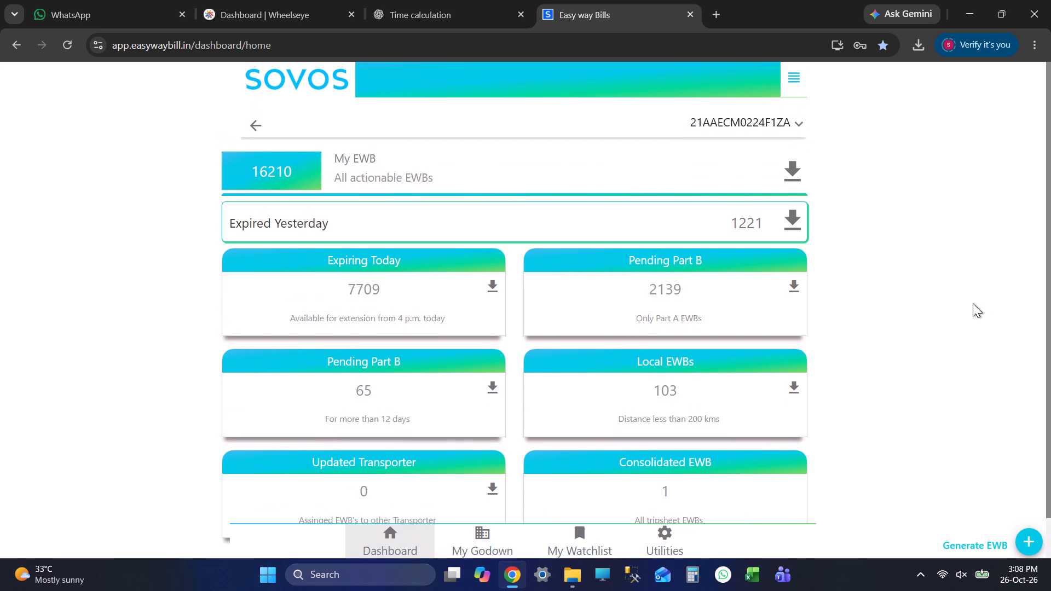
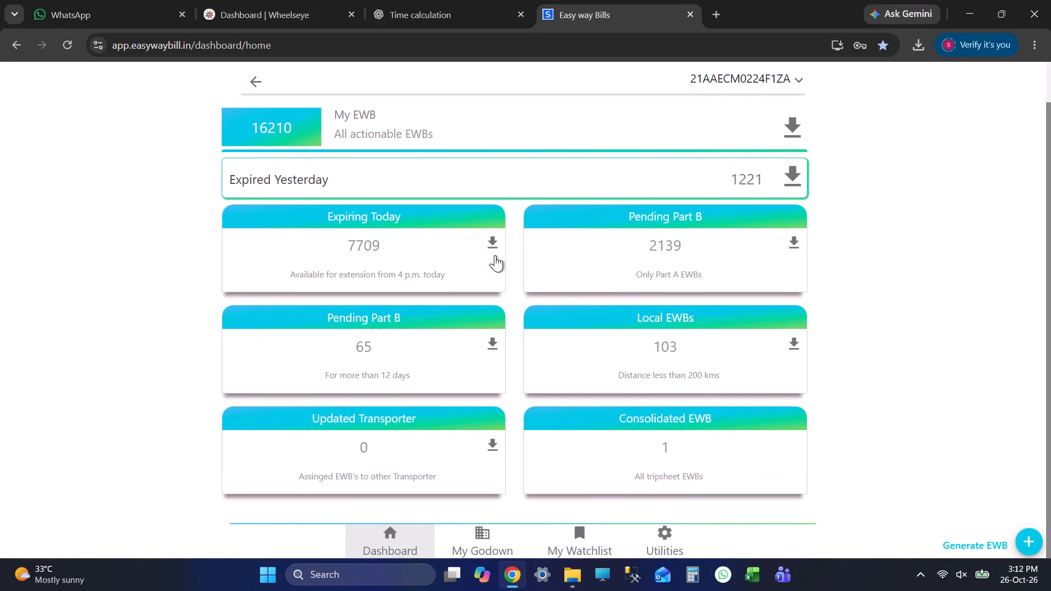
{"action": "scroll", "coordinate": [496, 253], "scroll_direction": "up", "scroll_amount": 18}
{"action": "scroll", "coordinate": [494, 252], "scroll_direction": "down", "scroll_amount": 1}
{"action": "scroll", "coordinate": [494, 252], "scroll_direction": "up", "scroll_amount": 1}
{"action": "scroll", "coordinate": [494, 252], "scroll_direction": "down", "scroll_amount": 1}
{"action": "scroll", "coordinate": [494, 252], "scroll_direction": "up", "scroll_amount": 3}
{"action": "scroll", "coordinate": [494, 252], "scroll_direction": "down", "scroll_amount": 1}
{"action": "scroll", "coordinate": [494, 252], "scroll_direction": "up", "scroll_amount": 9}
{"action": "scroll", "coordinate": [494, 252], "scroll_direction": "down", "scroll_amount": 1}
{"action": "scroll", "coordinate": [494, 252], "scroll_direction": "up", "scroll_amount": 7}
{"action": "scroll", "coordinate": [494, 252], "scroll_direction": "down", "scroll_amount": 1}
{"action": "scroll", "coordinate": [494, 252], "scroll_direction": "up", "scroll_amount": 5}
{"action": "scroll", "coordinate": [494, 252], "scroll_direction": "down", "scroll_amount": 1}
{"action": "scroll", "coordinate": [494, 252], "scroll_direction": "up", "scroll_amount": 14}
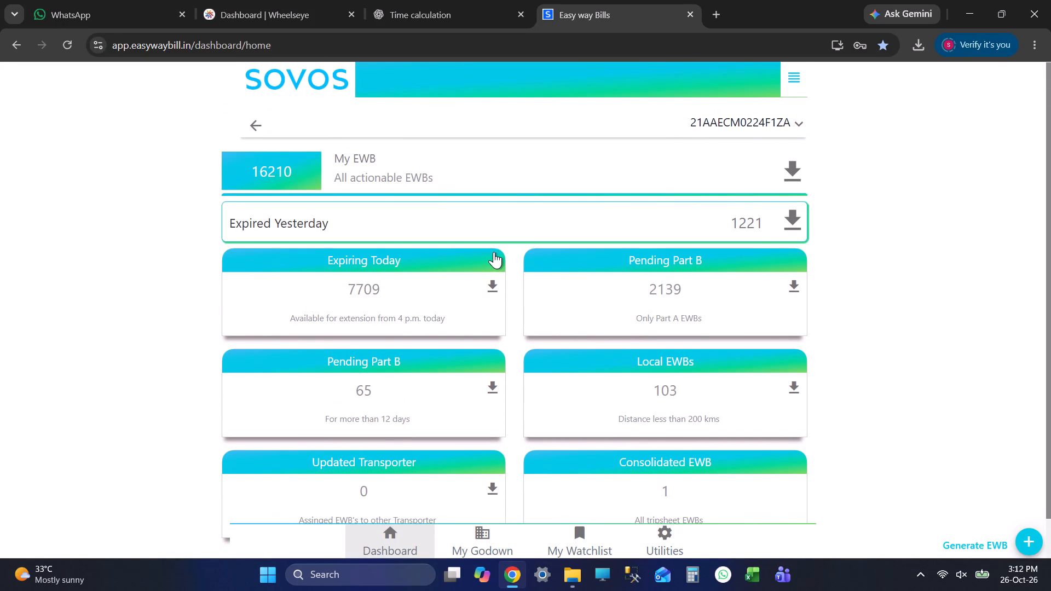
Download the Expiring Today report and the Pending Part B report for more than 12 days from the e-way bill dashboard.
{"action": "left_click", "coordinate": [494, 285]}
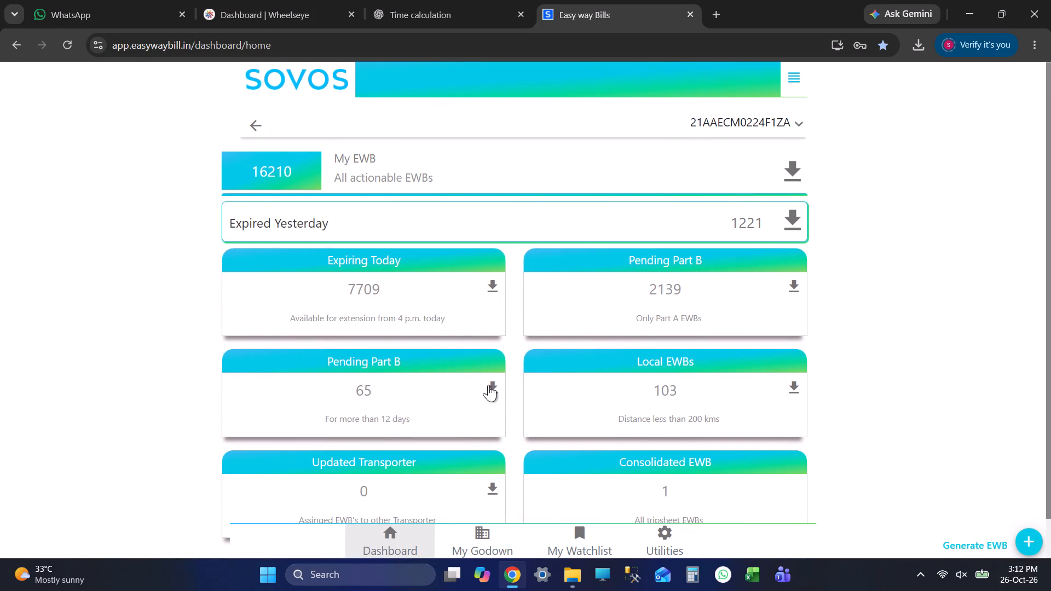
{"action": "left_click", "coordinate": [488, 385]}
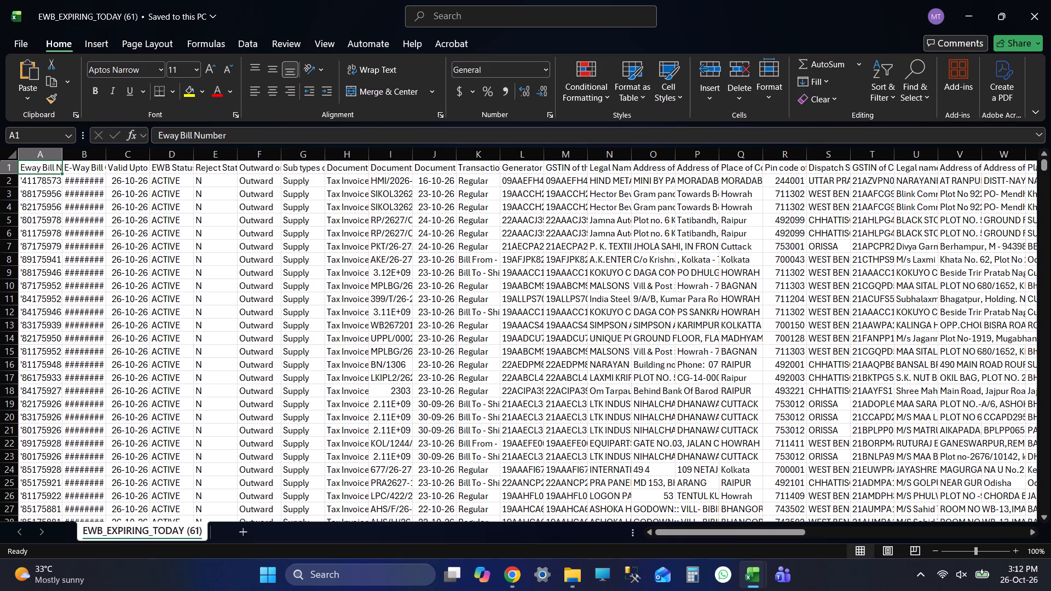
Close the EWB_EXPIRING_TODAY and PARTB_NOT_UPDATED_FOR_12D spreadsheets in Excel and return to the e-way bill dashboard.
{"action": "left_click", "coordinate": [1050, 0]}
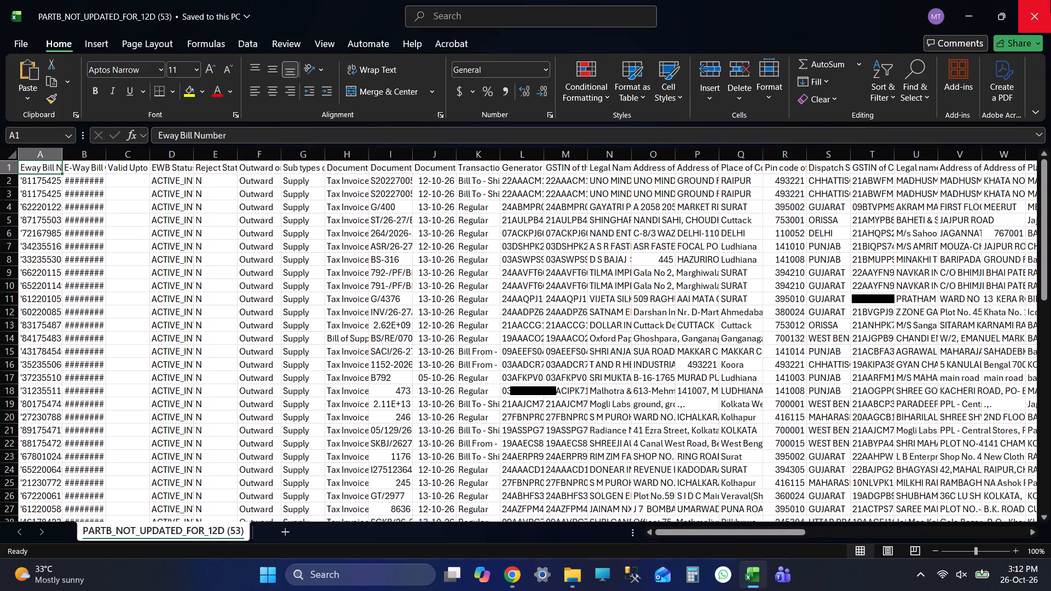
{"action": "left_click", "coordinate": [1050, 0]}
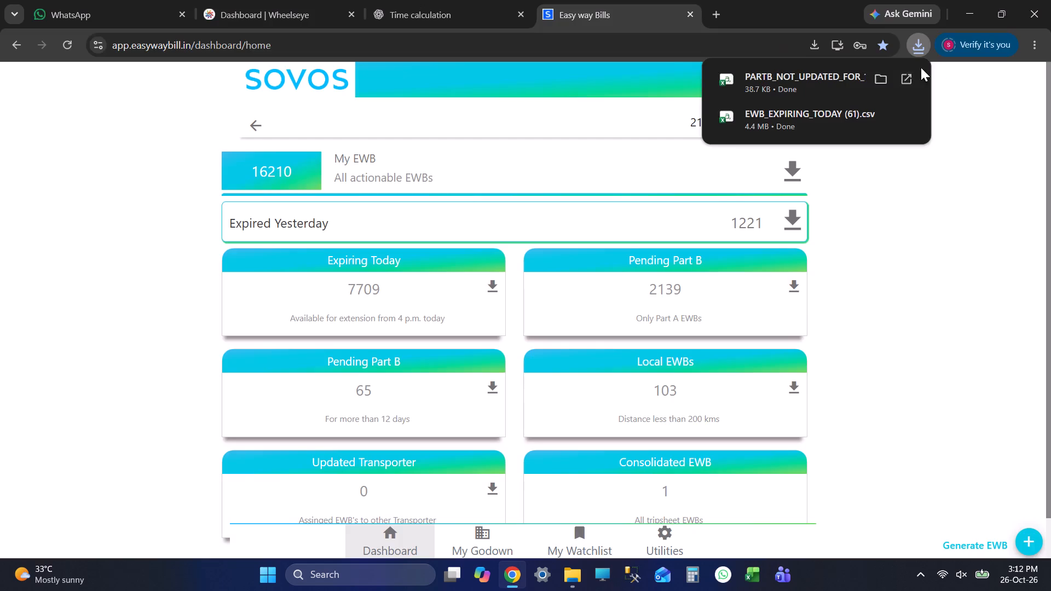
Show the downloaded PARTB_NOT_UPDATED_FOR_12D file in its folder.
{"action": "left_click", "coordinate": [881, 84]}
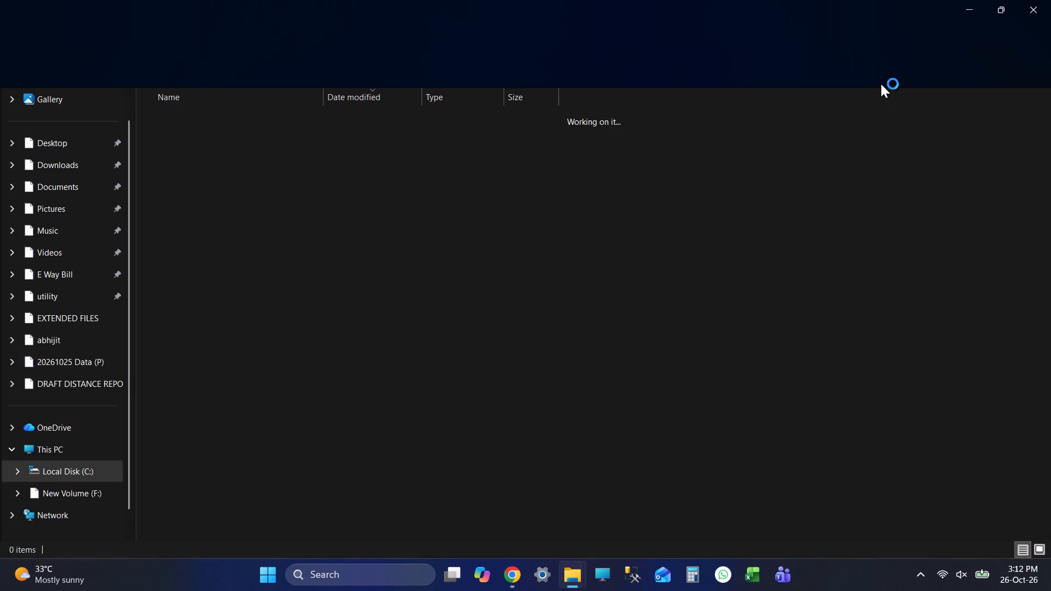
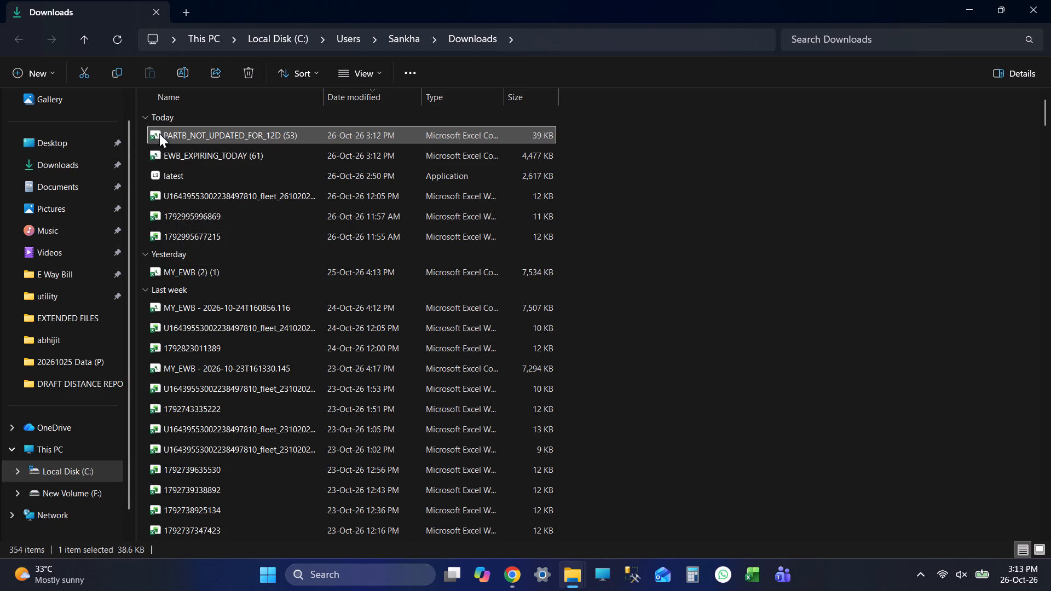
Move the PARTB_NOT_UPDATED_FOR_12D (53) and EWB_EXPIRING_TODAY (61) files from Downloads into the 20261026 Data (P) folder and refresh its listing.
{"action": "left_click_drag", "start_coordinate": [142, 128], "coordinate": [203, 158]}
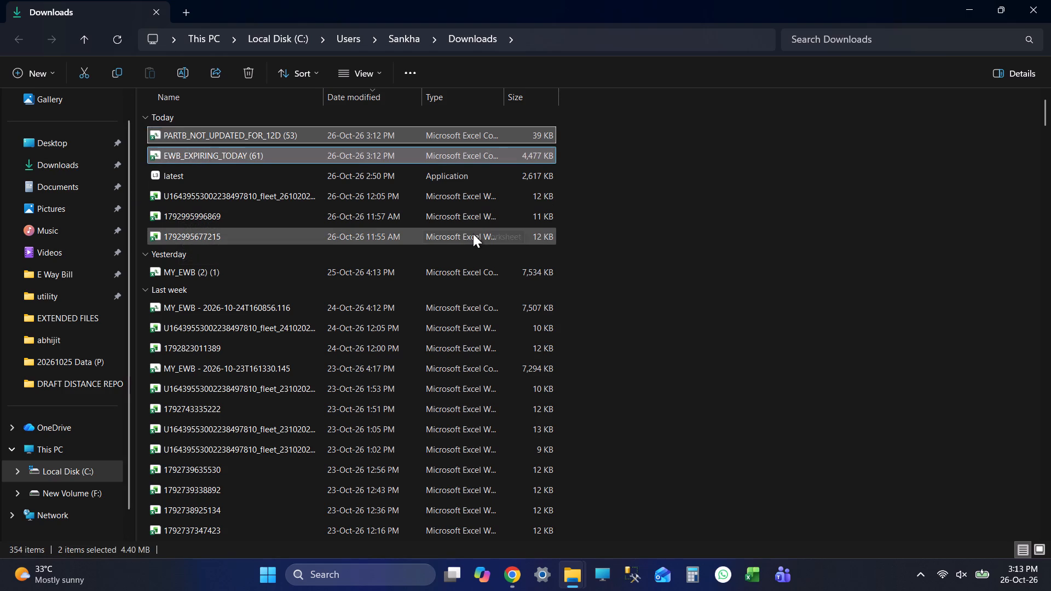
{"action": "key", "text": "ctrl+x"}
{"action": "key", "text": "alt+Tab"}
{"action": "key", "text": "alt+Tab"}
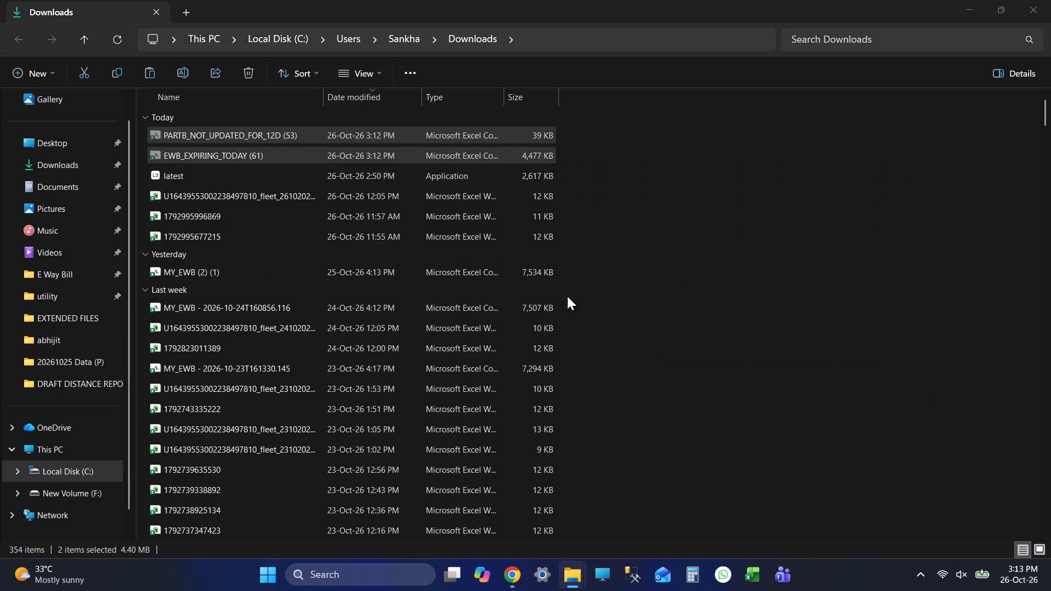
{"action": "key", "text": "ctrl+v"}
{"action": "right_click", "coordinate": [331, 246]}
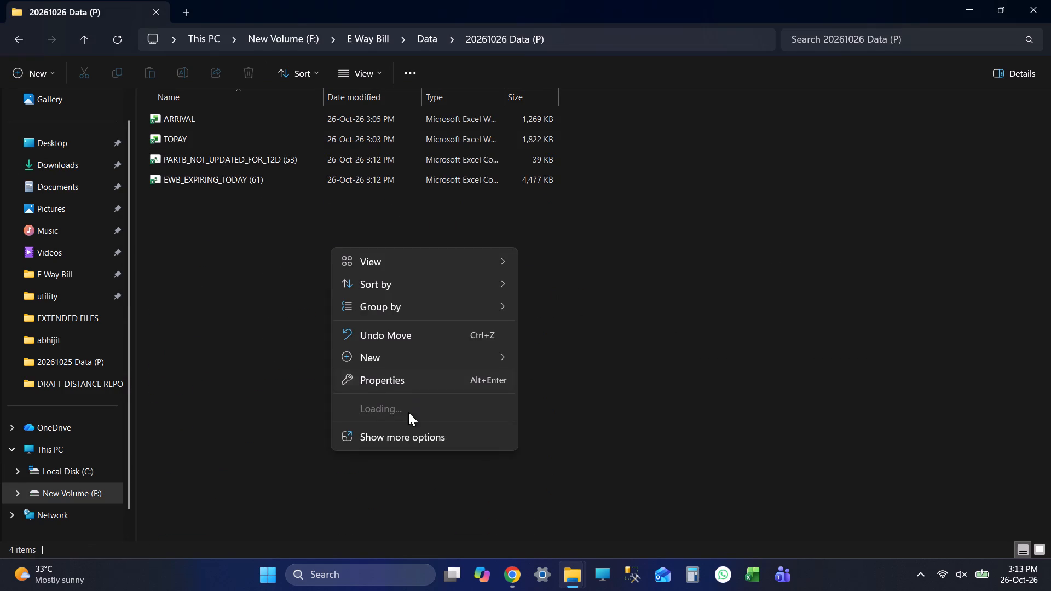
{"action": "left_click", "coordinate": [405, 431]}
{"action": "left_click", "coordinate": [378, 311]}
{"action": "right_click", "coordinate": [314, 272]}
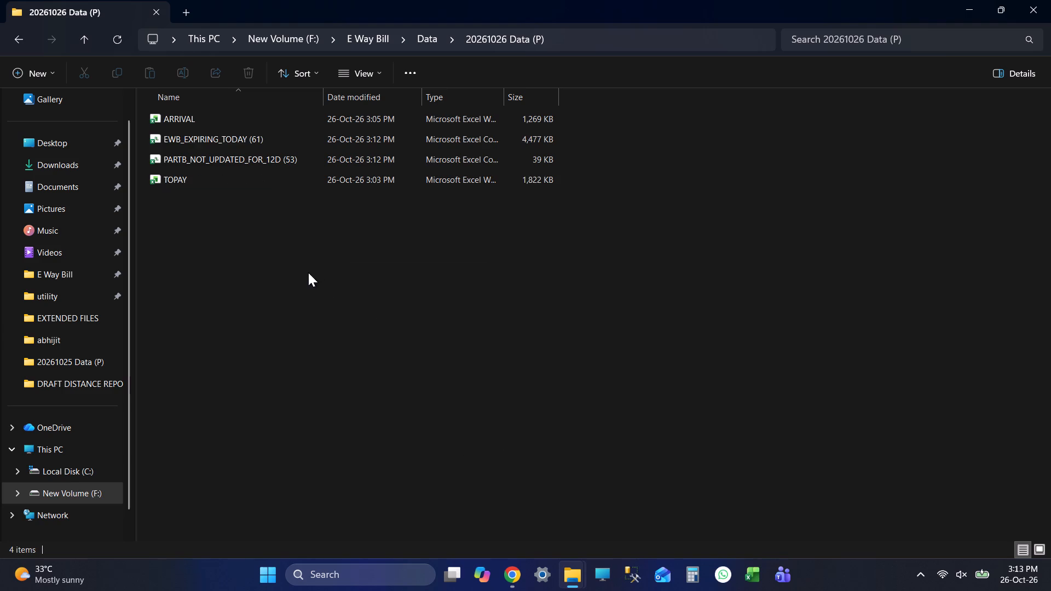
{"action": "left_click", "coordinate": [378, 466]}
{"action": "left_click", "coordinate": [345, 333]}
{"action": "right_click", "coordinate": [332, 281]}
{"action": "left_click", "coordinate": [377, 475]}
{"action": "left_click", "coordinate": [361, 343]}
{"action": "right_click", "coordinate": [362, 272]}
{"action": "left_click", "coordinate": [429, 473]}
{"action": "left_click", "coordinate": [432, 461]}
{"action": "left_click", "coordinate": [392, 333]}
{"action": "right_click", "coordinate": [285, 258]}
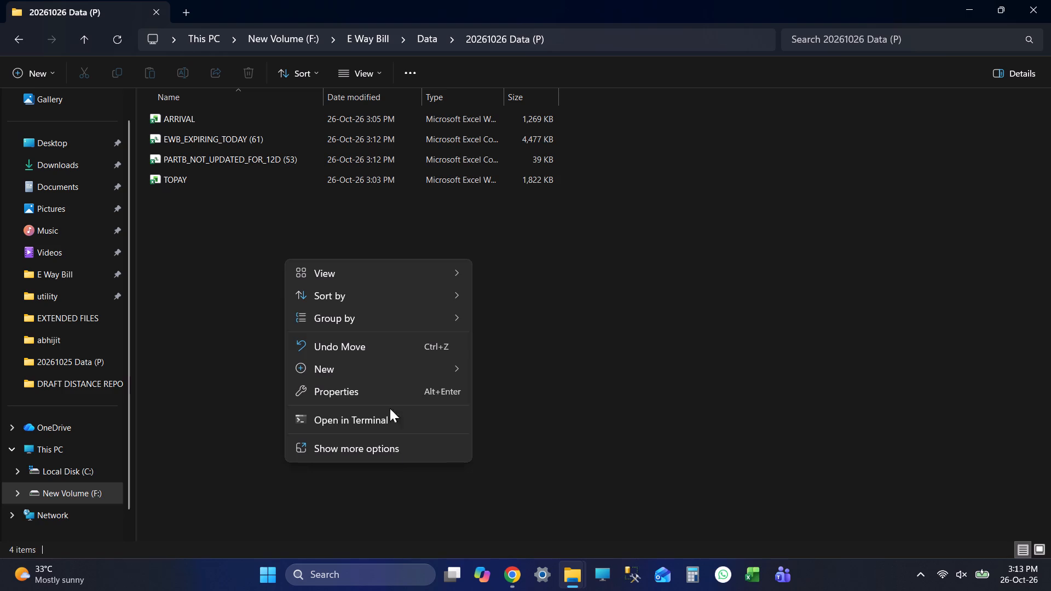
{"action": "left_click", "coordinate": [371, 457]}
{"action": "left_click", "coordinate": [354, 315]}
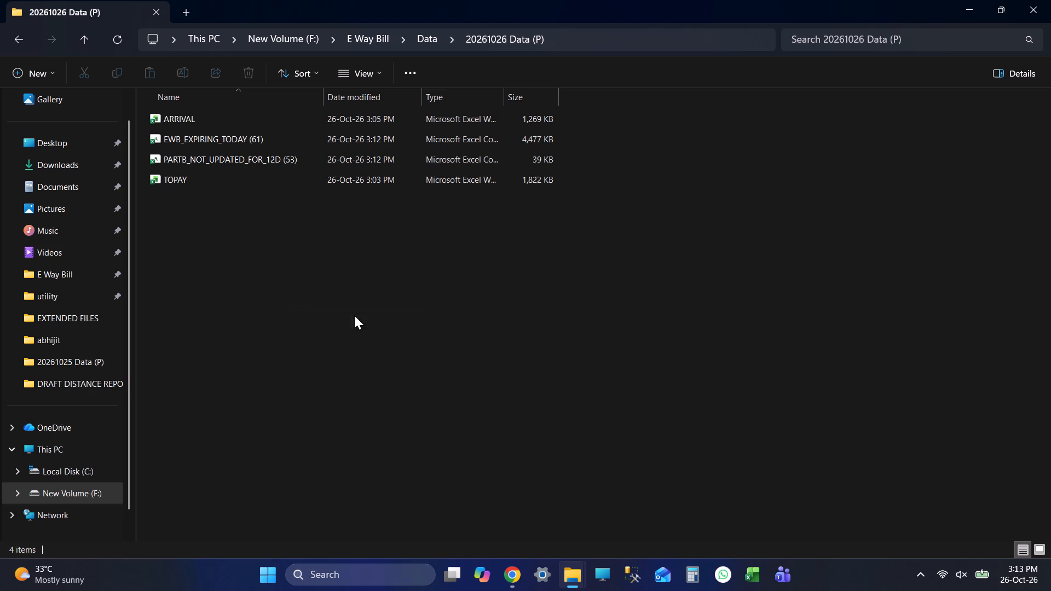
Close the Downloads folder window, leaving the 20261026 Data (P) folder open.
{"action": "key", "text": "alt+Tab"}
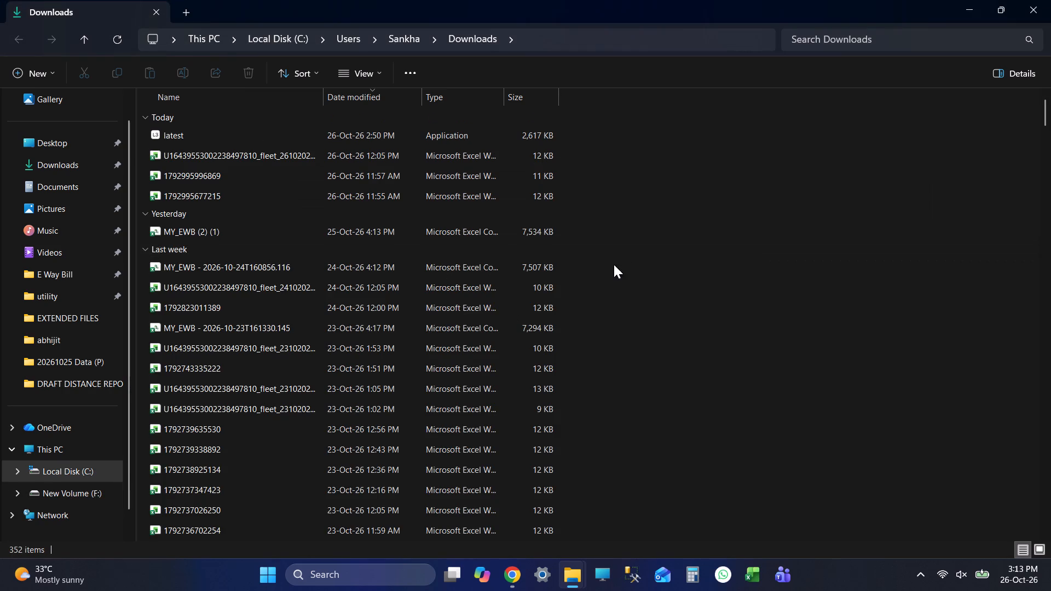
{"action": "left_click", "coordinate": [1050, 0]}
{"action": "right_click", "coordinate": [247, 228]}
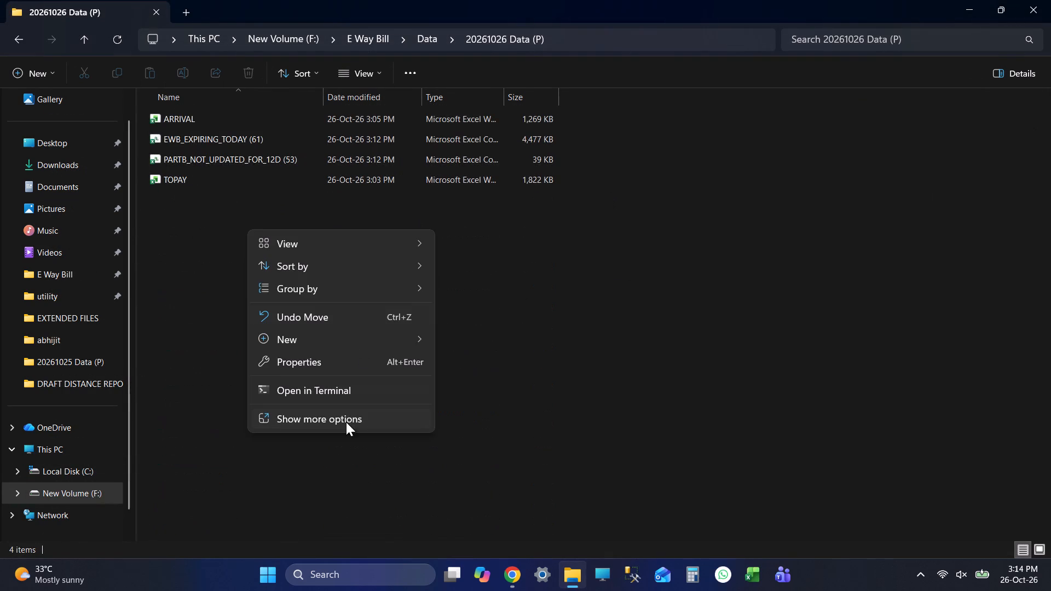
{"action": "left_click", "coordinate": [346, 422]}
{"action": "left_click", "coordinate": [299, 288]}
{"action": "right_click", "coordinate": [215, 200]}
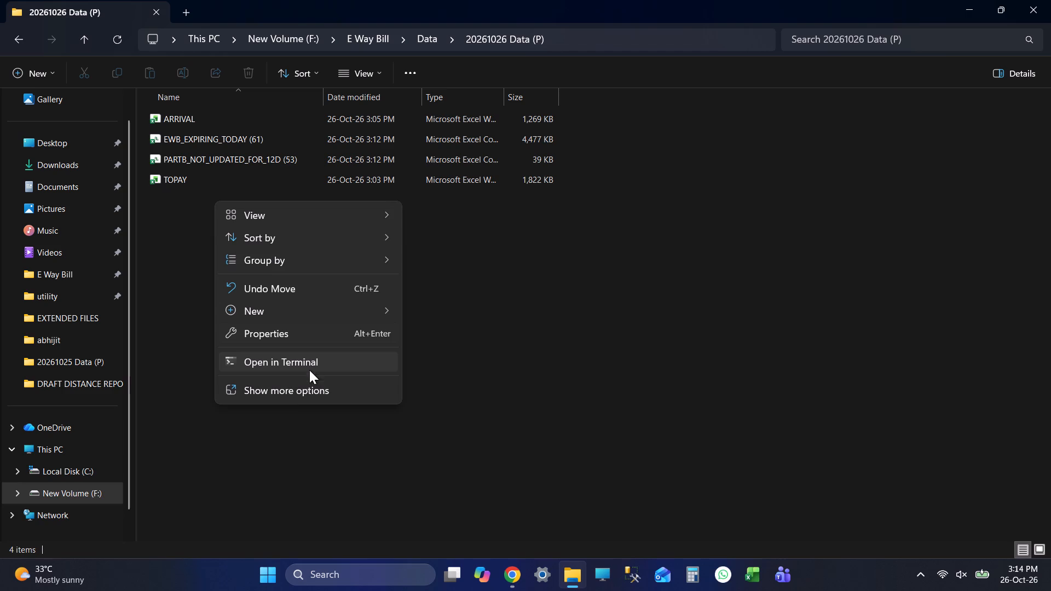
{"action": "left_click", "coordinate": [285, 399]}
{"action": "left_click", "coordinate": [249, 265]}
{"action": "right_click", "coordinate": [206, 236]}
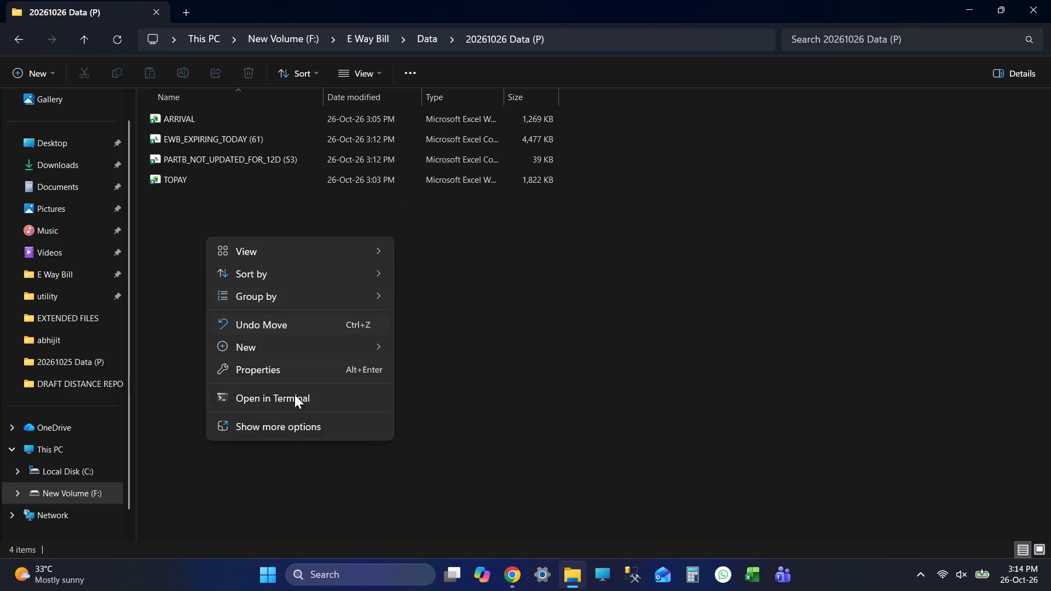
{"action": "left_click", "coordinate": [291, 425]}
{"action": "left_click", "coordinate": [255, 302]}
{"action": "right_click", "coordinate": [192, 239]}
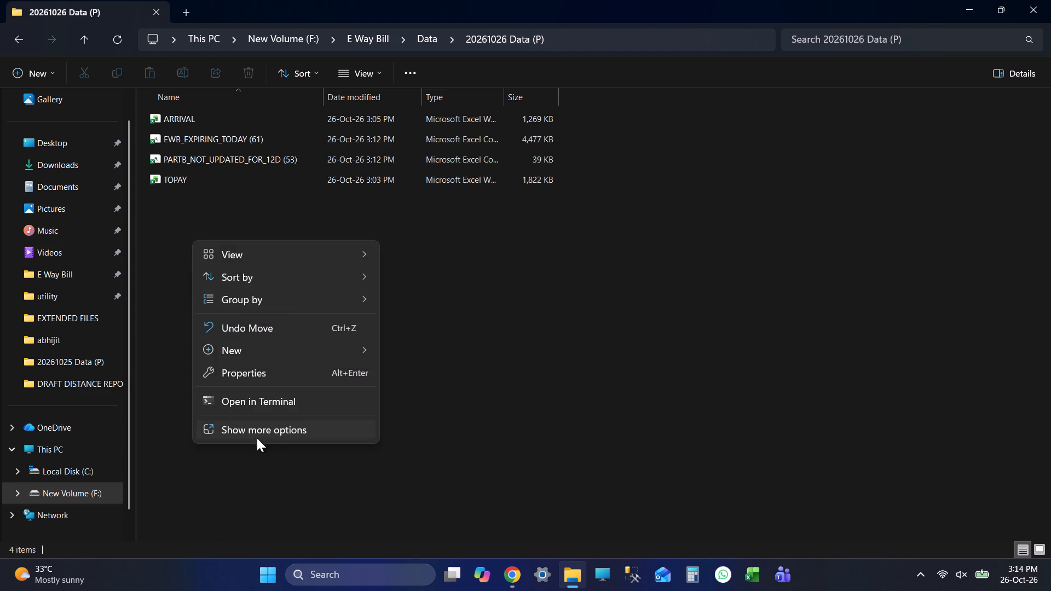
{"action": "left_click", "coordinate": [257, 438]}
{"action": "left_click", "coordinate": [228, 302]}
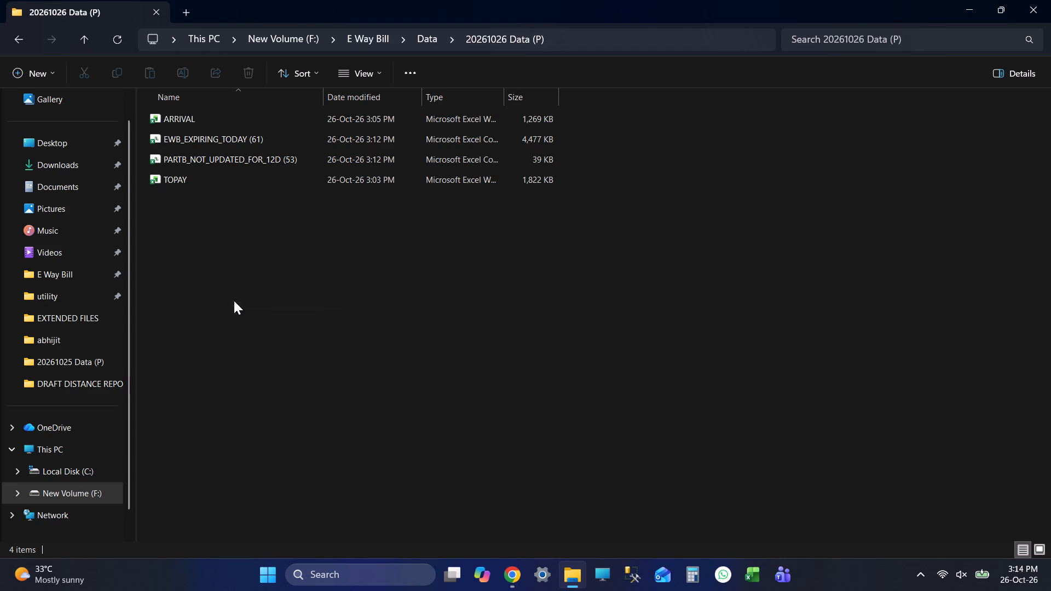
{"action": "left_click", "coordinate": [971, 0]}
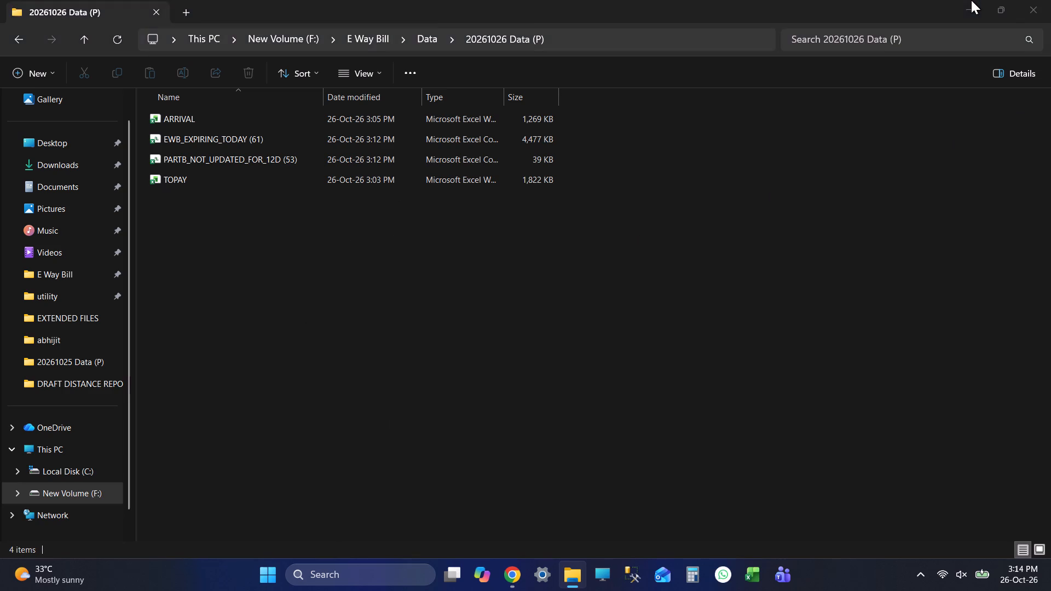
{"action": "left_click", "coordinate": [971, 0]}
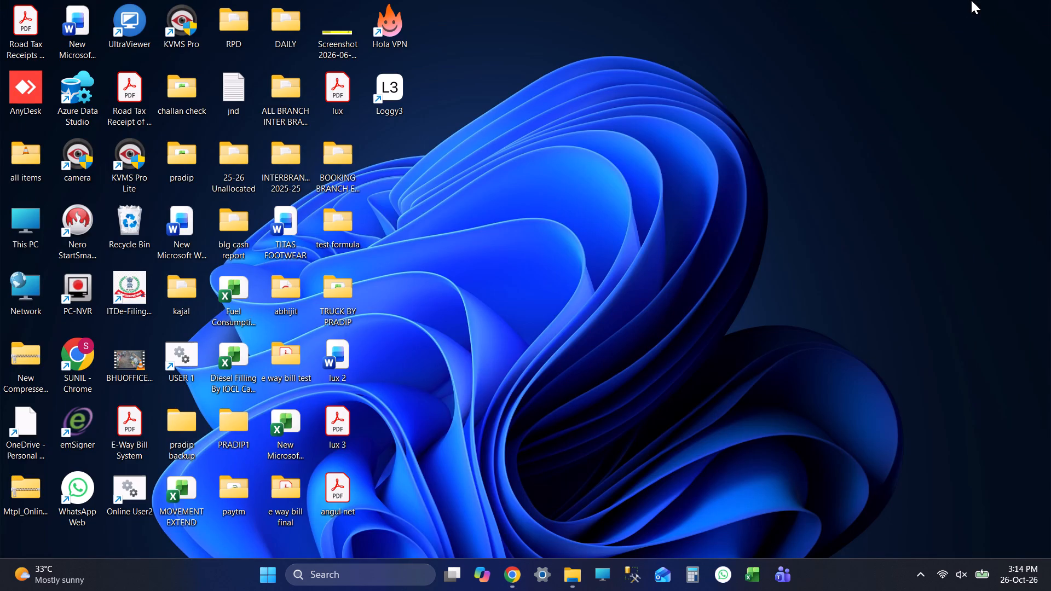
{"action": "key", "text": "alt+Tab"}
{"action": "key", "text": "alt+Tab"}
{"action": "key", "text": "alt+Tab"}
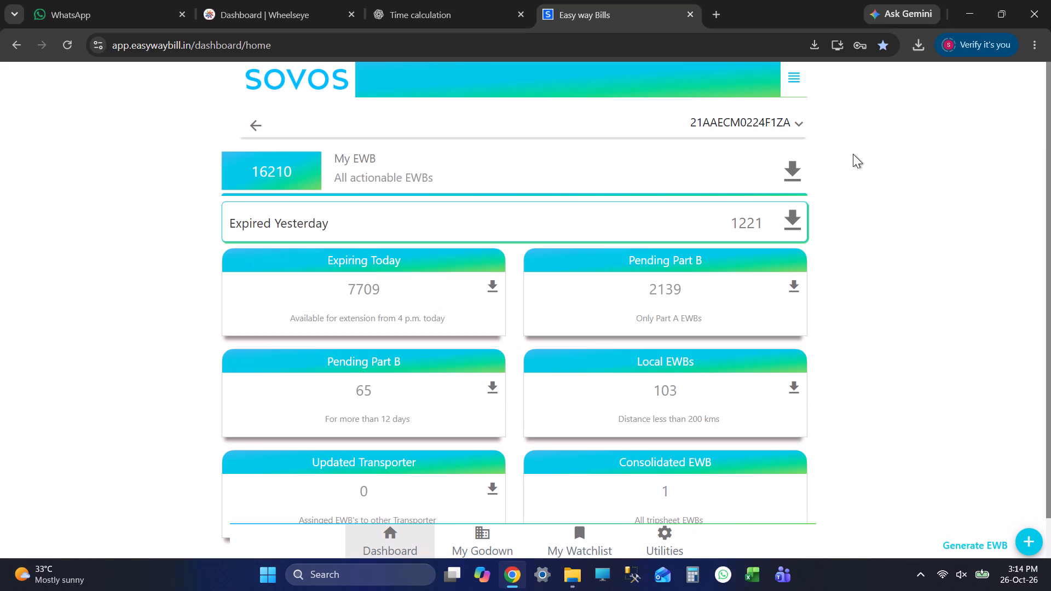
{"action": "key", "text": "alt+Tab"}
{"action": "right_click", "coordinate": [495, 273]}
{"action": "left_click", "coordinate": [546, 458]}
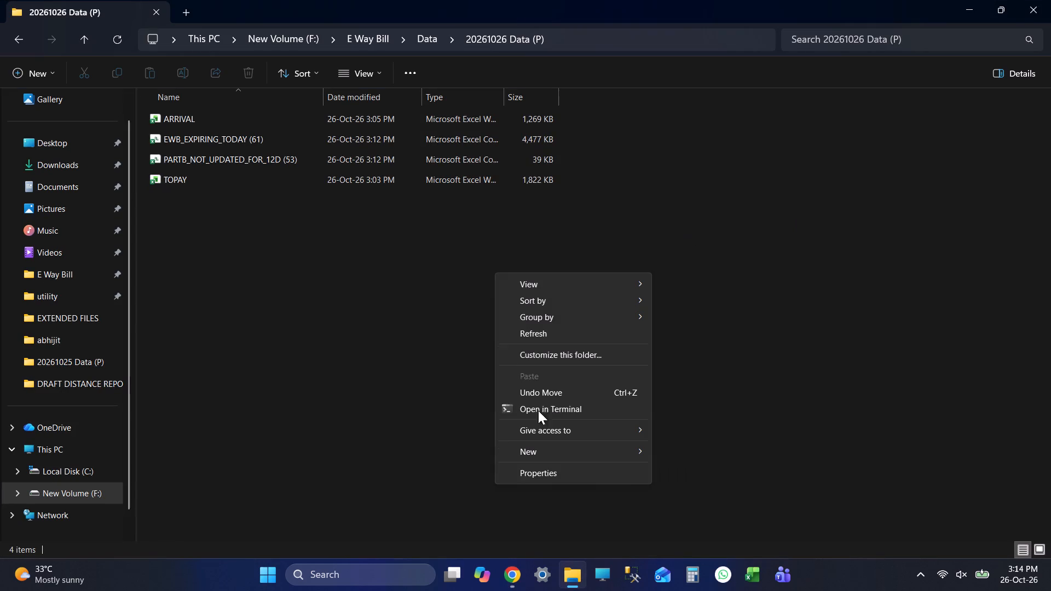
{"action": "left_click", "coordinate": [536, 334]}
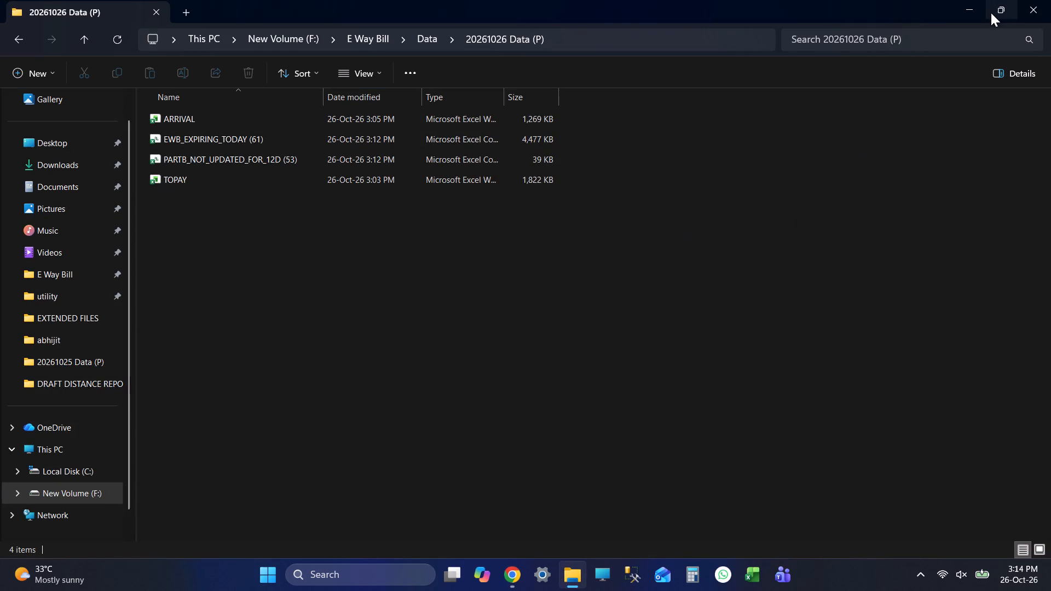
Duplicate the 20261025 Eway Bill Expiry Analysis Format workbook inside the Formats folder of E Way Bill.
{"action": "triple_click", "coordinate": [967, 0]}
{"action": "double_click", "coordinate": [0, 215]}
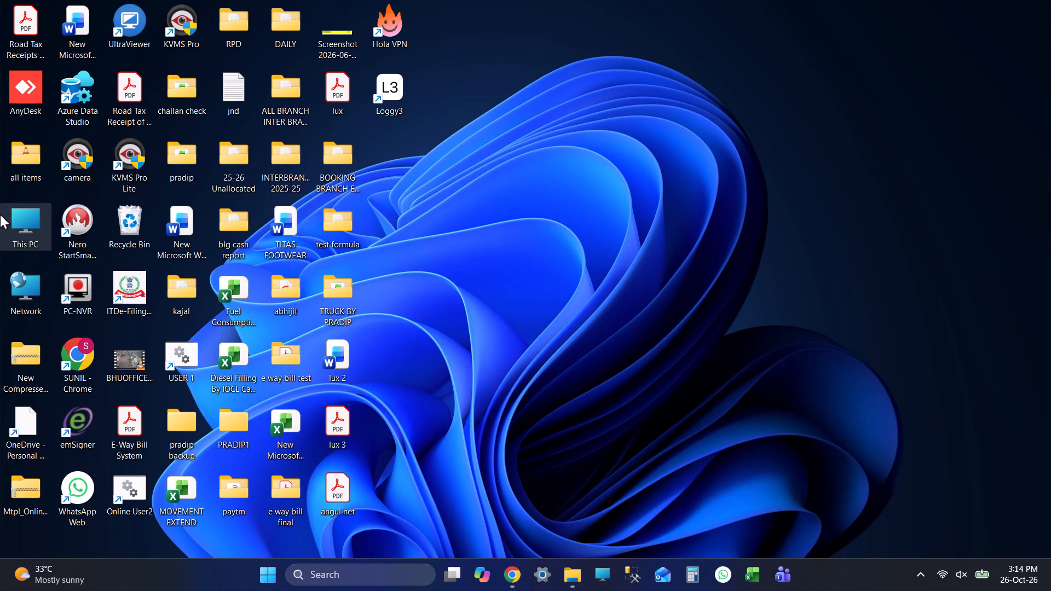
{"action": "left_click", "coordinate": [72, 263]}
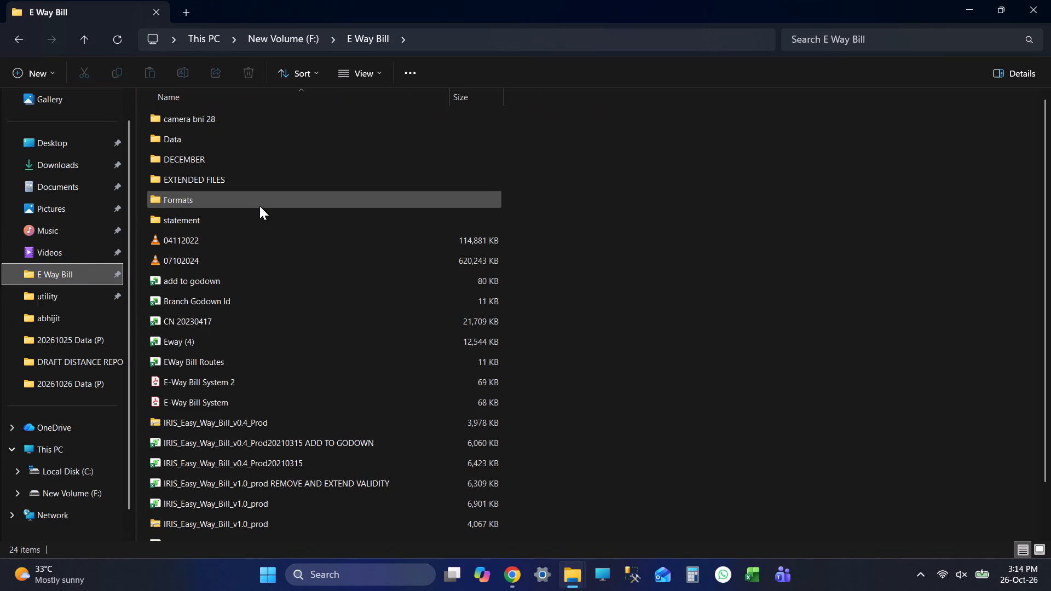
{"action": "double_click", "coordinate": [257, 206]}
{"action": "scroll", "coordinate": [304, 147], "scroll_direction": "up", "scroll_amount": 4}
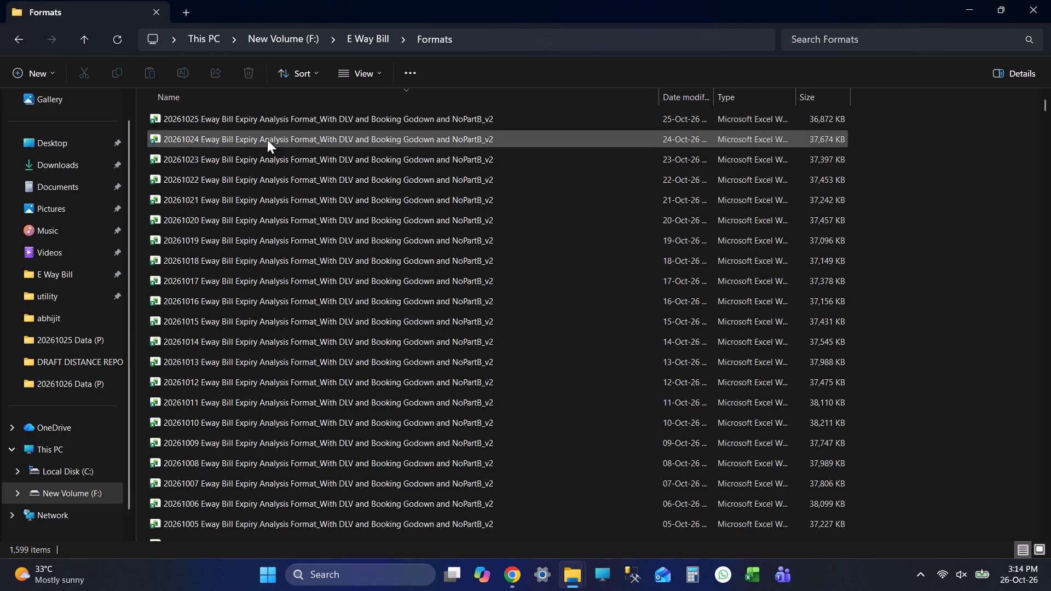
{"action": "left_click", "coordinate": [263, 119]}
{"action": "key", "text": "ctrl+c"}
{"action": "key", "text": "ctrl+v"}
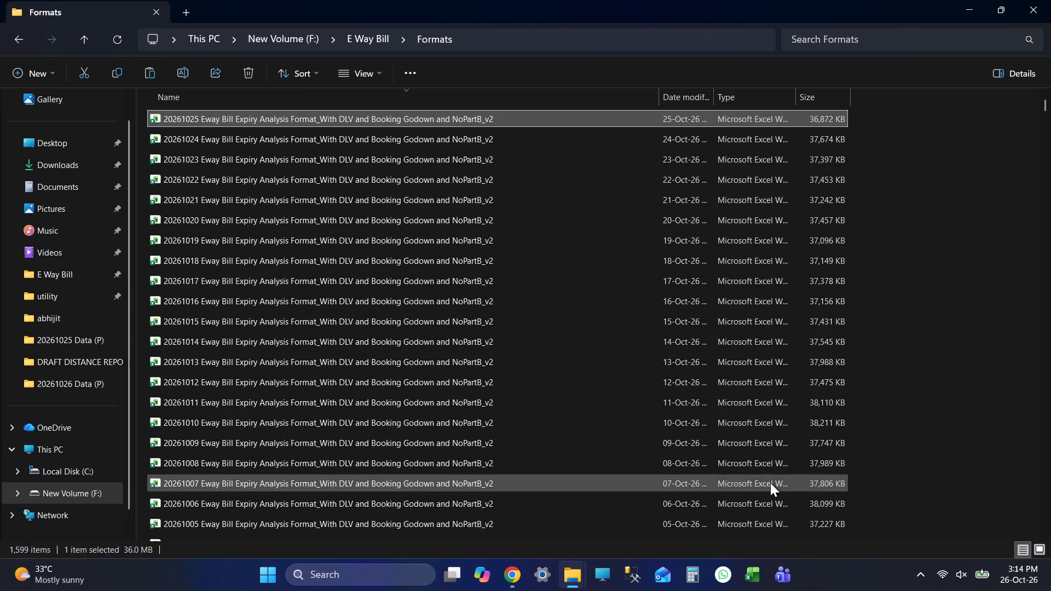
Rename the copied workbook as 20261026 Eway Bill Expiry Analysis Format_With DLV and Booking Godown and NoPartB_v2.
{"action": "key", "text": "F2"}
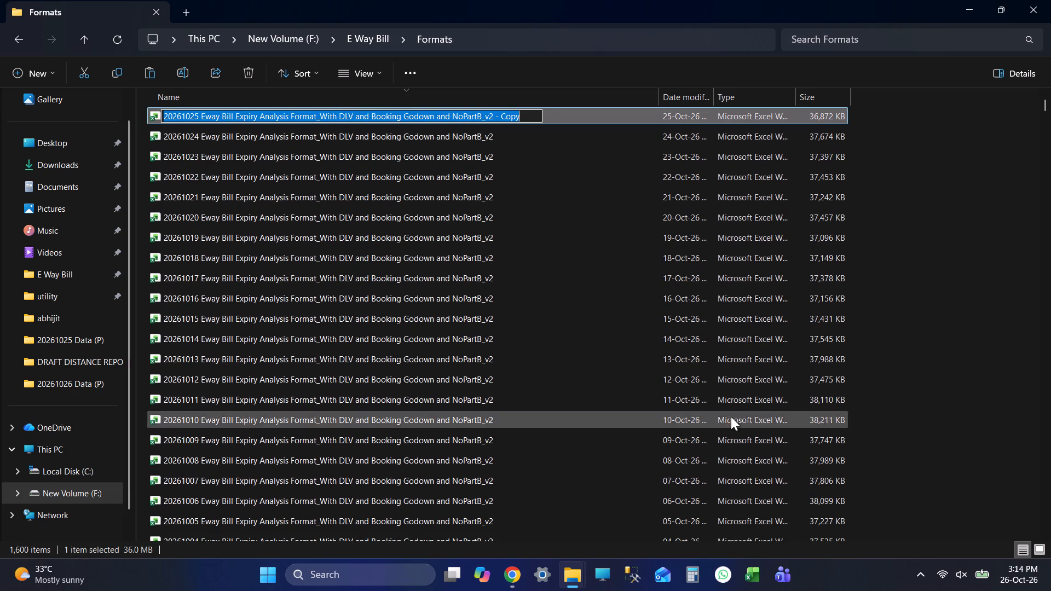
{"action": "left_click", "coordinate": [518, 113]}
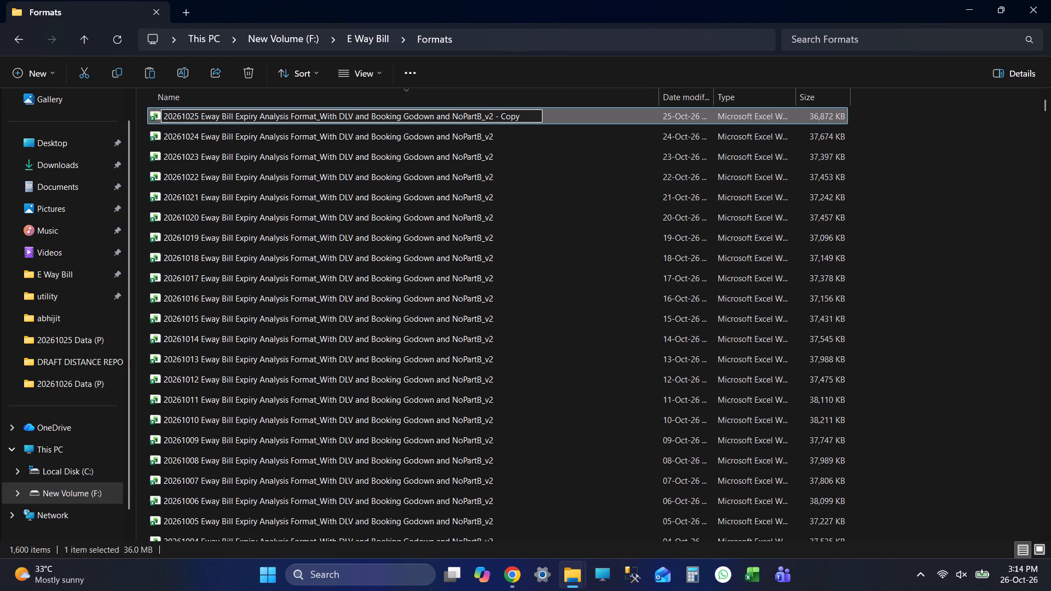
{"action": "key", "text": "BackSpace"}
{"action": "key", "text": "BackSpace"}
{"action": "key", "text": "BackSpace"}
{"action": "key", "text": "BackSpace"}
{"action": "key", "text": "BackSpace"}
{"action": "key", "text": "BackSpace"}
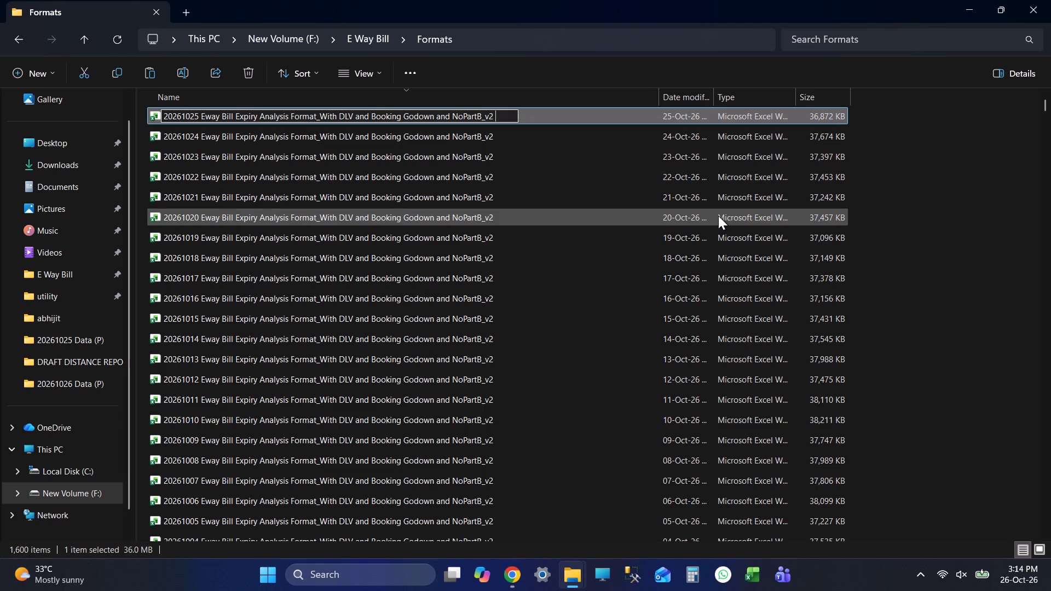
{"action": "key", "text": "BackSpace"}
{"action": "key", "text": "ctrl+Left"}
{"action": "key", "text": "ctrl+Left"}
{"action": "key", "text": "ctrl+Left"}
{"action": "key", "text": "ctrl+Left"}
{"action": "key", "text": "ctrl+Left"}
{"action": "key", "text": "ctrl+Left"}
{"action": "key", "text": "ctrl+Left"}
{"action": "key", "text": "ctrl+Left"}
{"action": "key", "text": "ctrl+Left"}
{"action": "key", "text": "ctrl+Left"}
{"action": "key", "text": "ctrl+Left"}
{"action": "key", "text": "Left"}
{"action": "key", "text": "BackSpace"}
{"action": "key", "text": "6"}
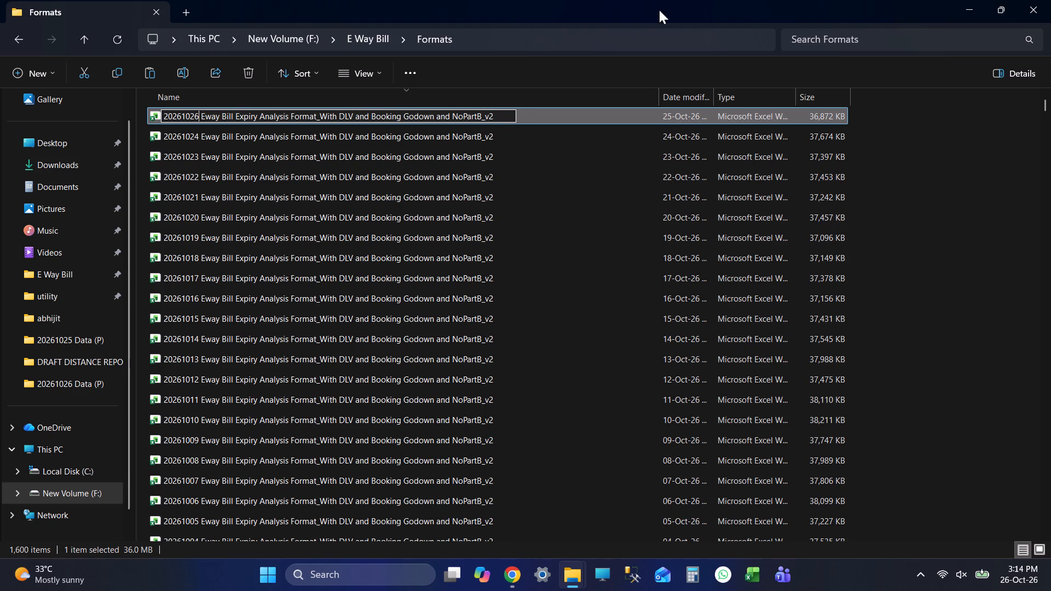
{"action": "left_click", "coordinate": [537, 66]}
Open the 20261026 Eway Bill Expiry Analysis Format workbook in Excel and enable its content.
{"action": "double_click", "coordinate": [252, 114]}
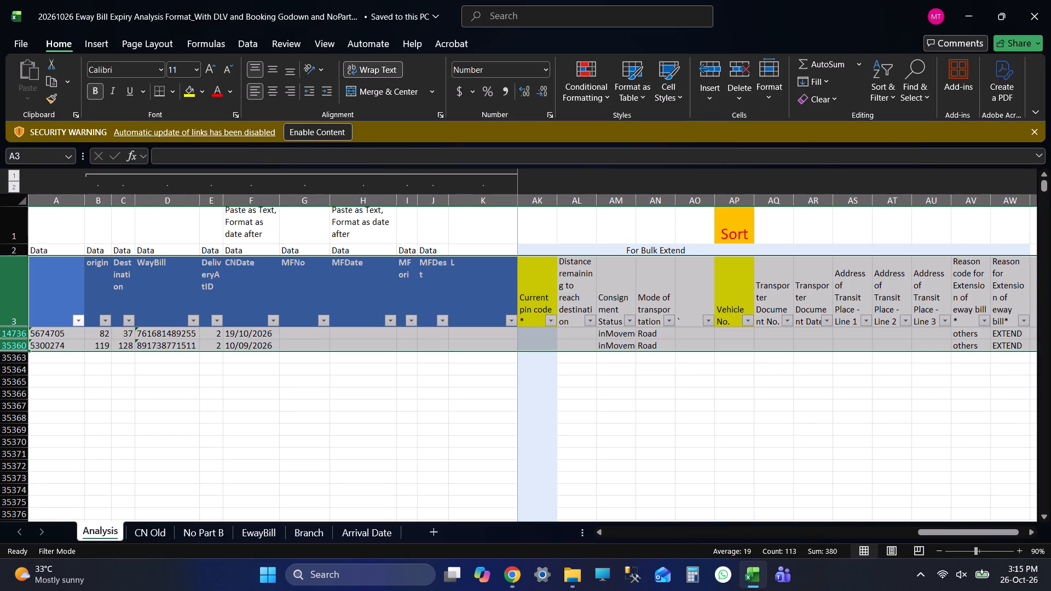
{"action": "left_click", "coordinate": [304, 129]}
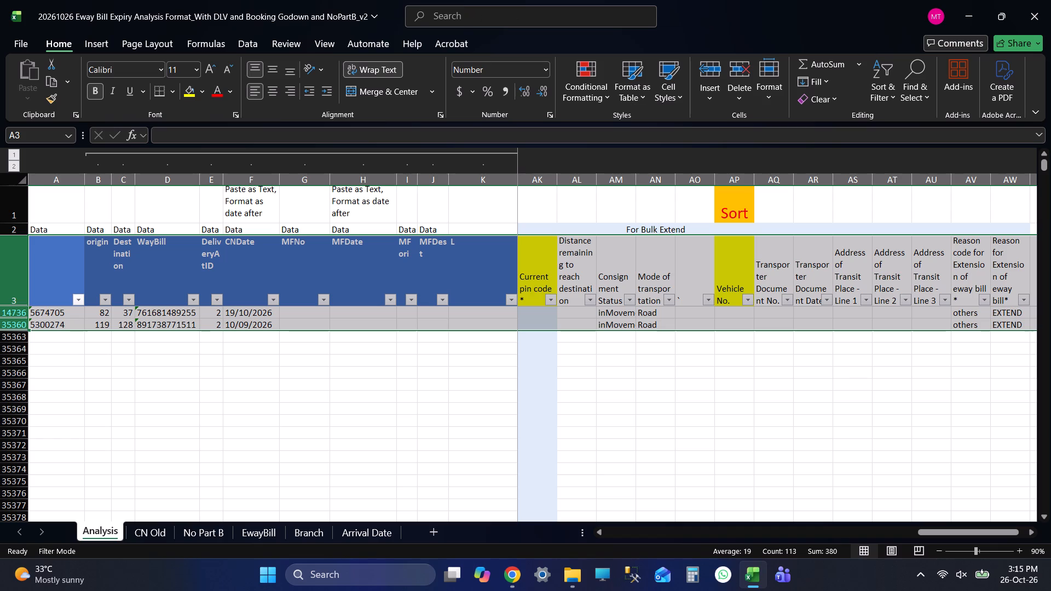
Remove the filter from header row 3 of the Analysis sheet so all rows are shown.
{"action": "left_click", "coordinate": [50, 265]}
{"action": "key", "text": "Down"}
{"action": "key", "text": "Up"}
{"action": "key", "text": "Down"}
{"action": "key", "text": "Up"}
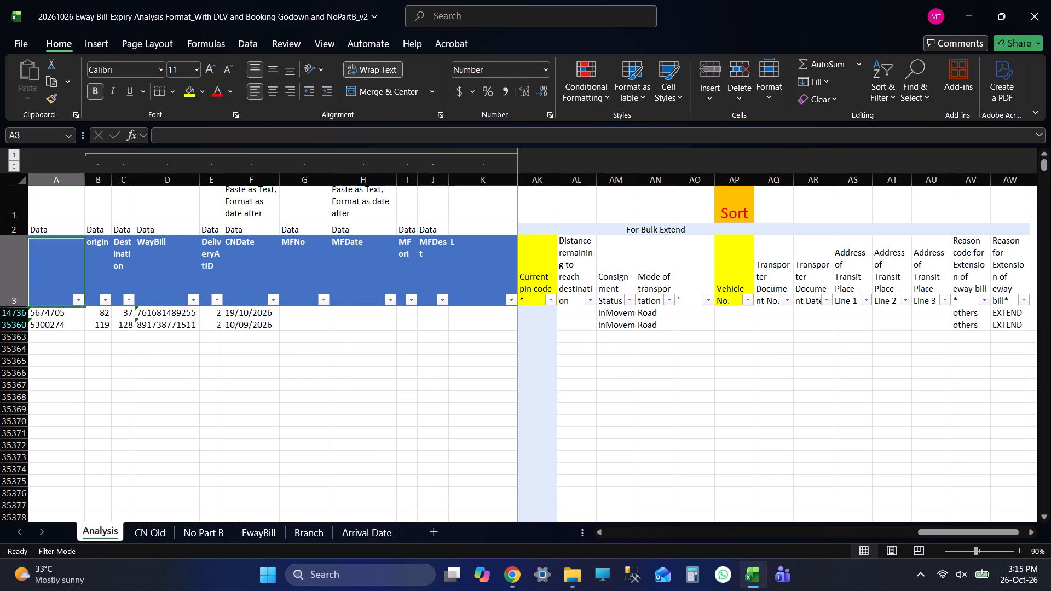
{"action": "key", "text": "Down"}
{"action": "key", "text": "Up"}
{"action": "key", "text": "Left"}
{"action": "key", "text": "Left"}
{"action": "key", "text": "Left"}
{"action": "key", "text": "ctrl+shift+Right"}
{"action": "key", "text": "ctrl+shift+Right"}
{"action": "key", "text": "ctrl+shift+Right"}
{"action": "key", "text": "ctrl+shift+Right"}
{"action": "key", "text": "ctrl+shift+Right"}
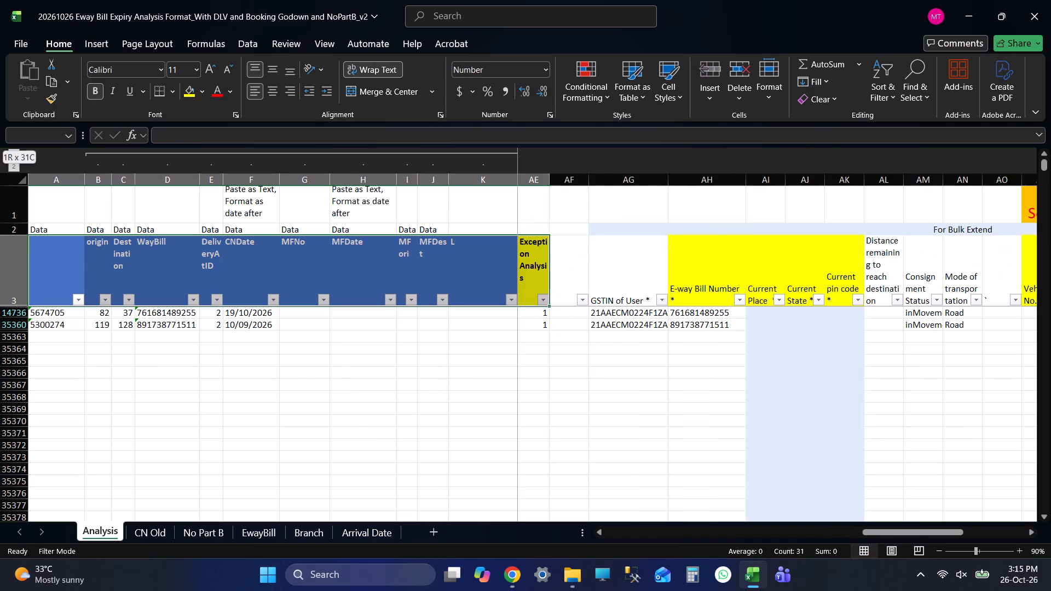
{"action": "key", "text": "ctrl+shift+Right"}
{"action": "key", "text": "ctrl+shift+Right"}
{"action": "key", "text": "ctrl+shift+Right"}
{"action": "key", "text": "ctrl+shift+Right"}
{"action": "key", "text": "ctrl+shift+Right"}
{"action": "key", "text": "ctrl+shift+Right"}
{"action": "key", "text": "ctrl+shift+Right"}
{"action": "key", "text": "ctrl+shift+Right"}
{"action": "key", "text": "ctrl+shift+Right"}
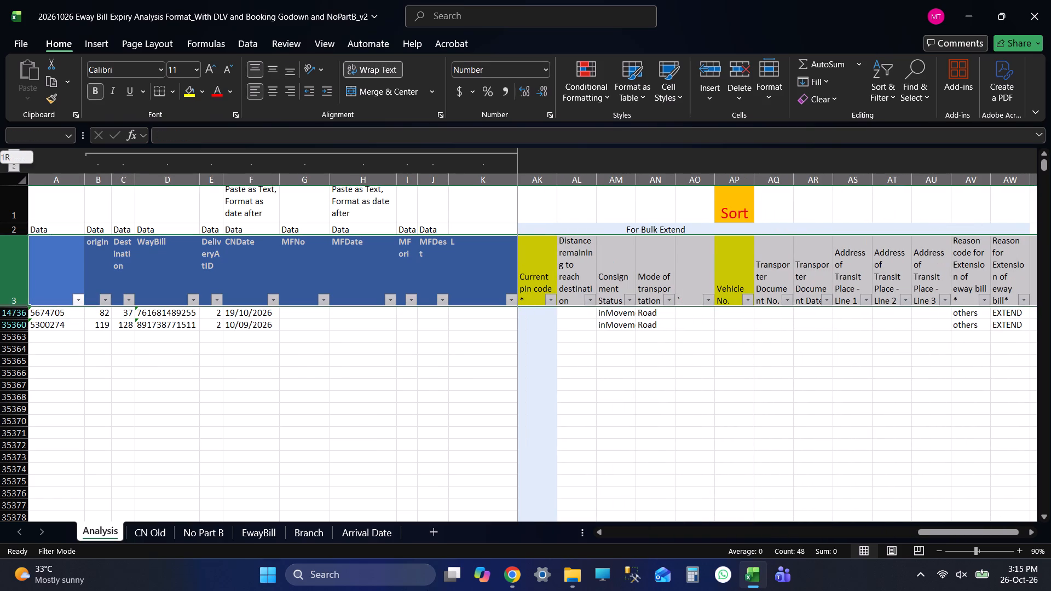
{"action": "key", "text": "ctrl+shift+l"}
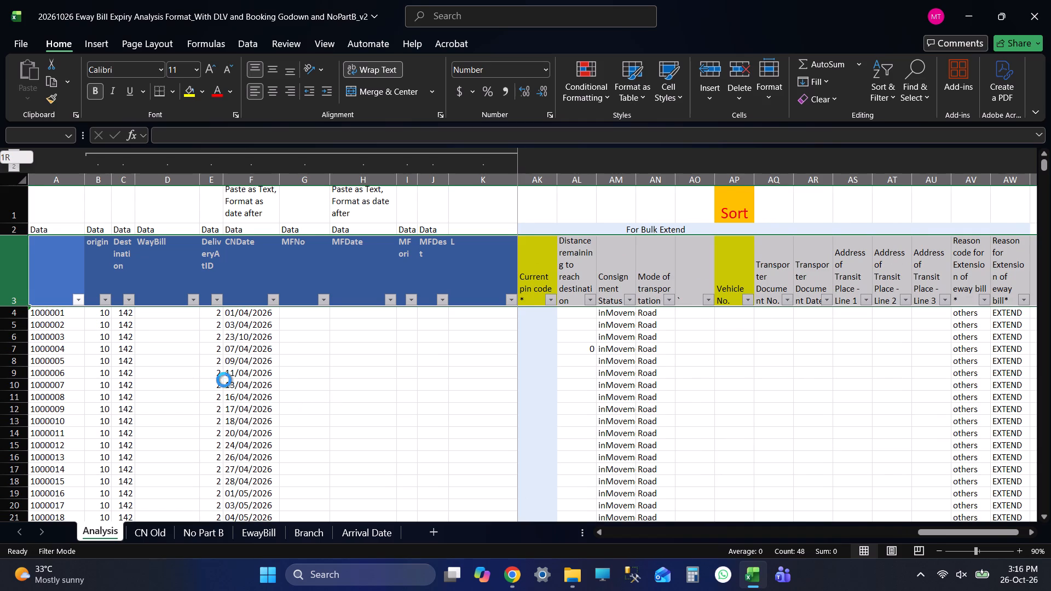
Clear the previous day's data from columns A to K of the Analysis sheet, from row 4 down to the last row.
{"action": "left_click", "coordinate": [42, 269]}
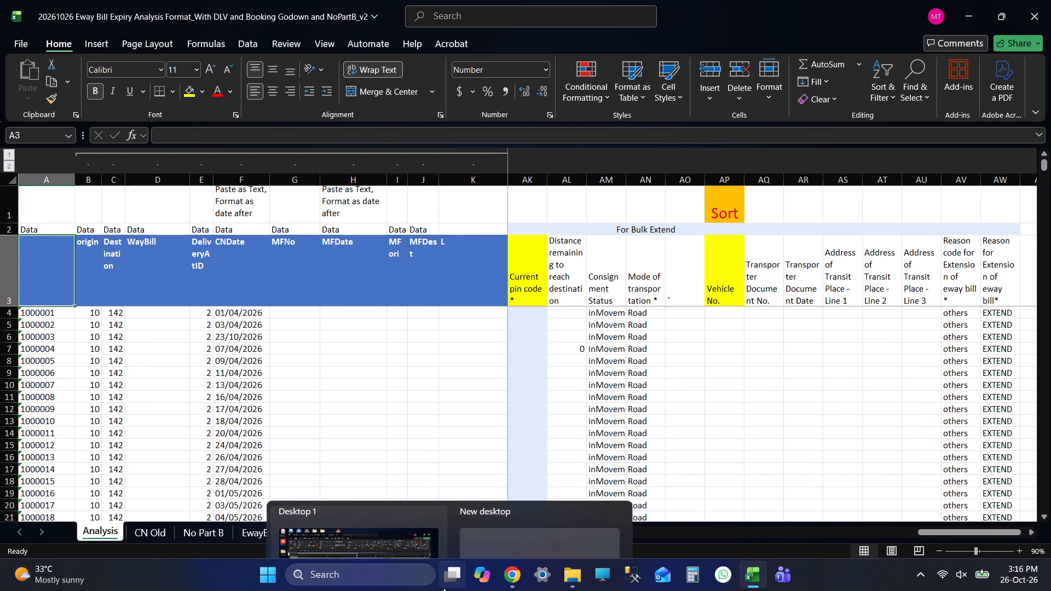
{"action": "key", "text": "Down"}
{"action": "key", "text": "Up"}
{"action": "key", "text": "Down"}
{"action": "key", "text": "Up"}
{"action": "key", "text": "Down"}
{"action": "key", "text": "Up"}
{"action": "key", "text": "Down"}
{"action": "key", "text": "Up"}
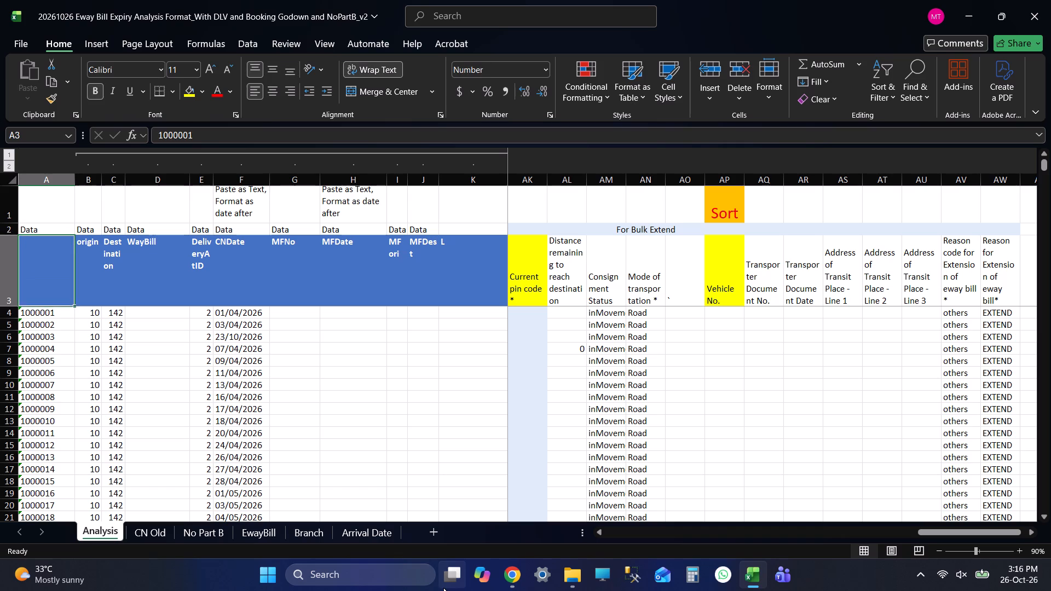
{"action": "key", "text": "Down"}
{"action": "key", "text": "Up"}
{"action": "key", "text": "Down"}
{"action": "key", "text": "Up"}
{"action": "key", "text": "Left"}
{"action": "key", "text": "Left"}
{"action": "key", "text": "Left"}
{"action": "key", "text": "Down"}
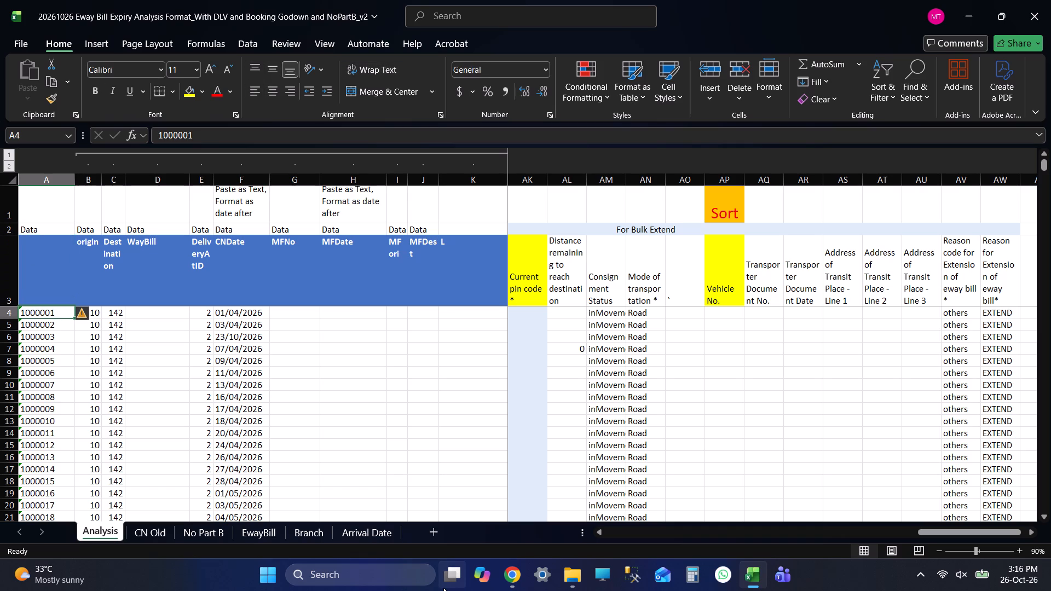
{"action": "key", "text": "shift+Right"}
{"action": "key", "text": "shift+Right"}
{"action": "key", "text": "shift+Right"}
{"action": "key", "text": "shift+Right"}
{"action": "key", "text": "shift+Right"}
{"action": "key", "text": "shift+Right"}
{"action": "key", "text": "shift+Right"}
{"action": "key", "text": "shift+Right"}
{"action": "key", "text": "shift+Right"}
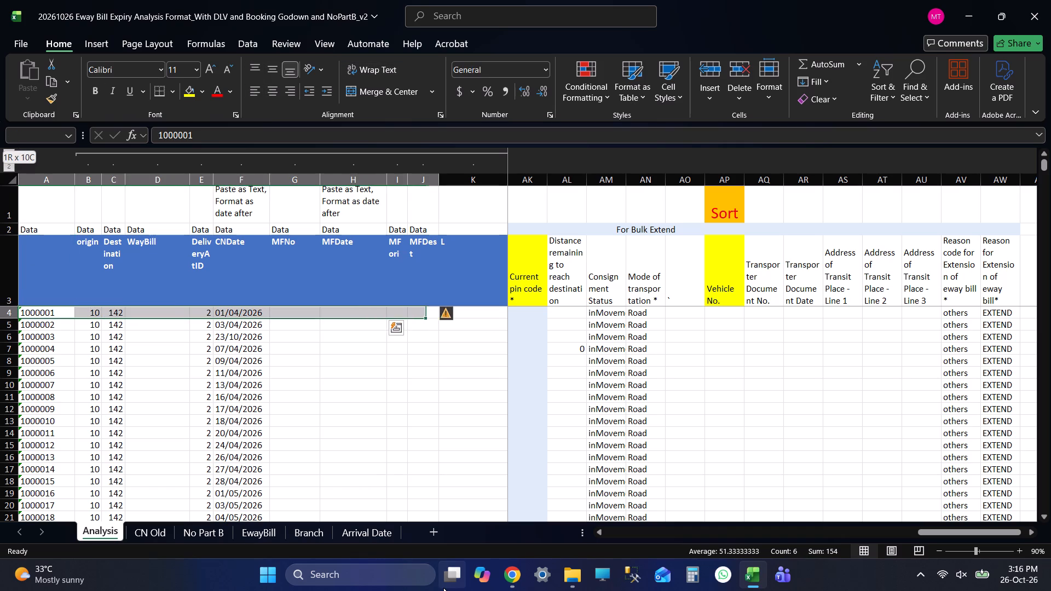
{"action": "key", "text": "shift+Right"}
{"action": "key", "text": "ctrl+shift+Down"}
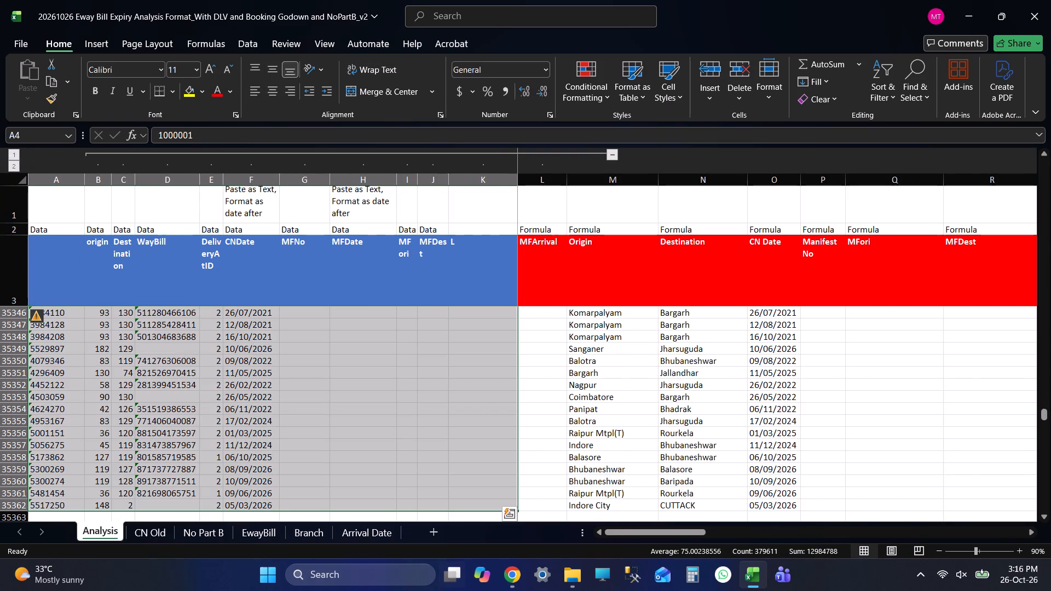
{"action": "scroll", "coordinate": [561, 399], "scroll_direction": "down", "scroll_amount": 2}
{"action": "key", "text": "Delete"}
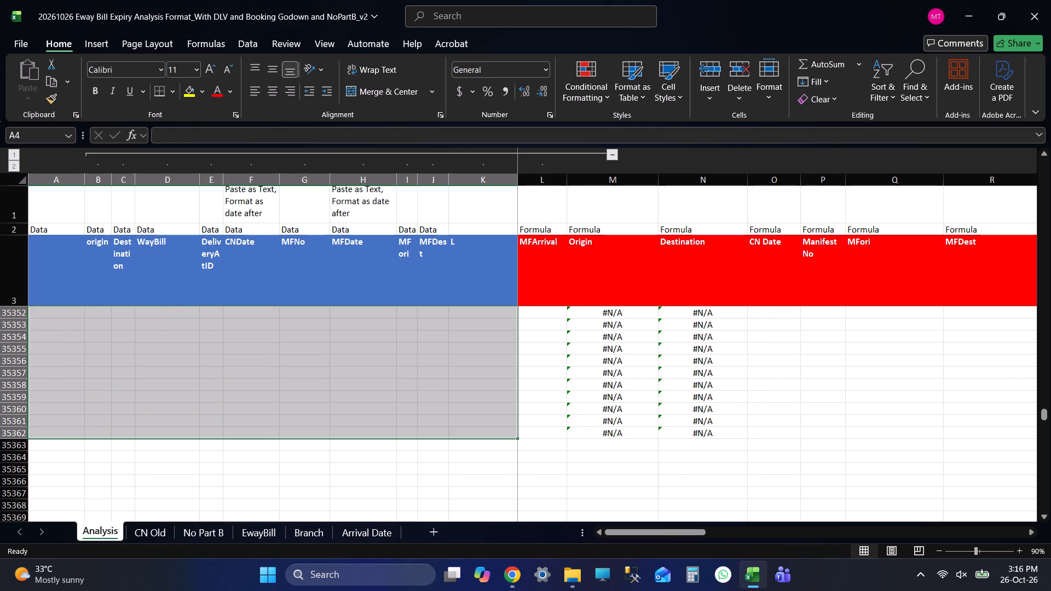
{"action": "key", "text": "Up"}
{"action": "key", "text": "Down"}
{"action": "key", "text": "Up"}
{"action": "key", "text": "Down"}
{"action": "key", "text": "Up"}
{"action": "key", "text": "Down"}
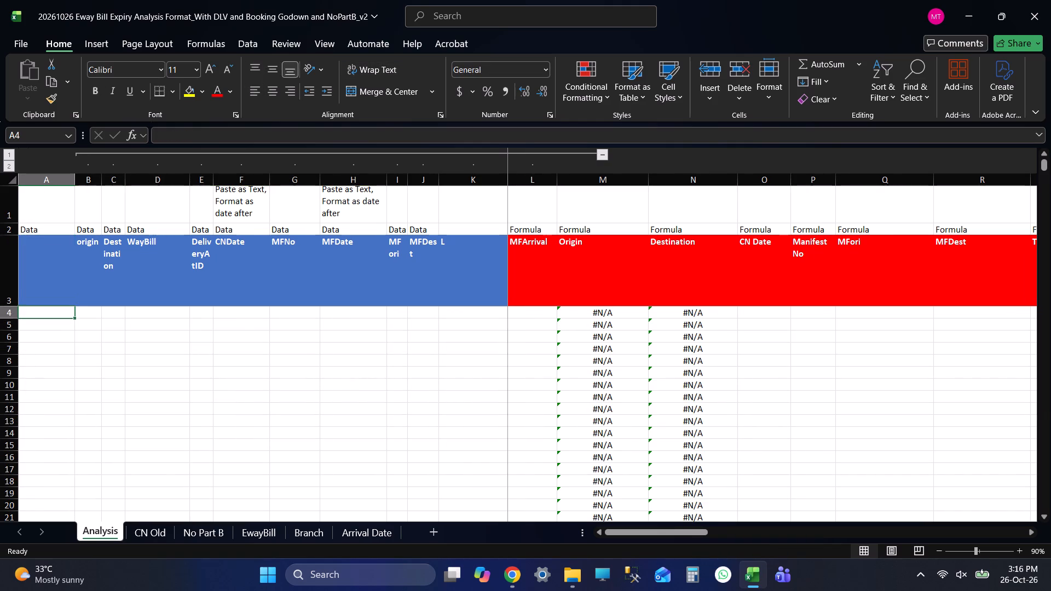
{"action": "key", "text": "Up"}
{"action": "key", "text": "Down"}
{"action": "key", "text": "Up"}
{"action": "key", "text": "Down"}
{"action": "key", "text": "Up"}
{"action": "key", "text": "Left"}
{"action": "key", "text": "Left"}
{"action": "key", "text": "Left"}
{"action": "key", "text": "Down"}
Clear the previous day's data from the No Part B sheet, columns B to AM, from row 3 down.
{"action": "left_click", "coordinate": [207, 526]}
{"action": "key", "text": "Down"}
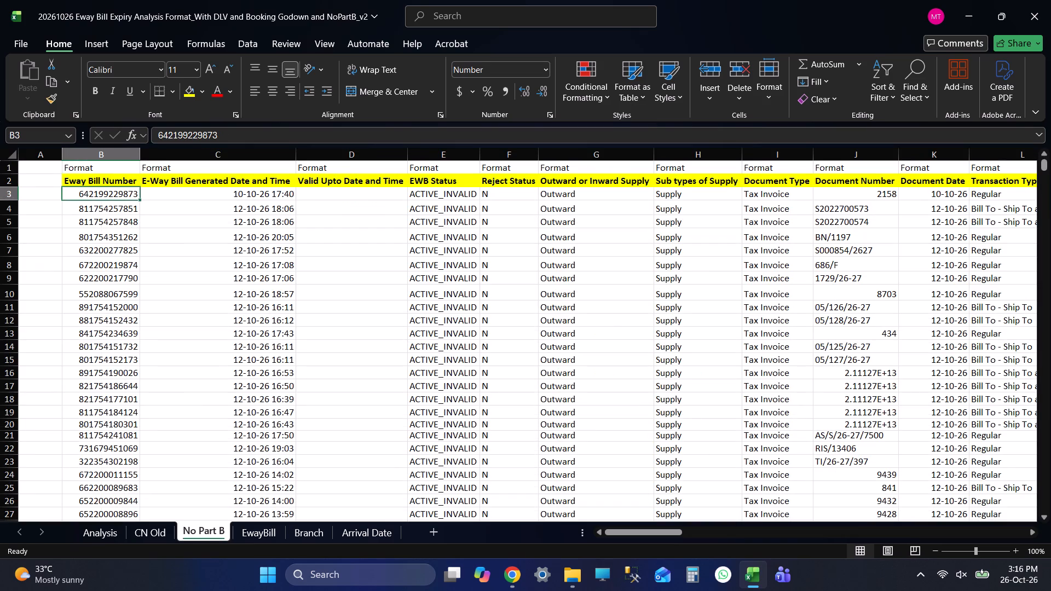
{"action": "key", "text": "ctrl+shift+Right"}
{"action": "key", "text": "ctrl+shift+Right"}
{"action": "key", "text": "ctrl+shift+Right"}
{"action": "key", "text": "ctrl+shift+Right"}
{"action": "key", "text": "ctrl+shift+Right"}
{"action": "key", "text": "ctrl+shift+Right"}
{"action": "key", "text": "ctrl+shift+Right"}
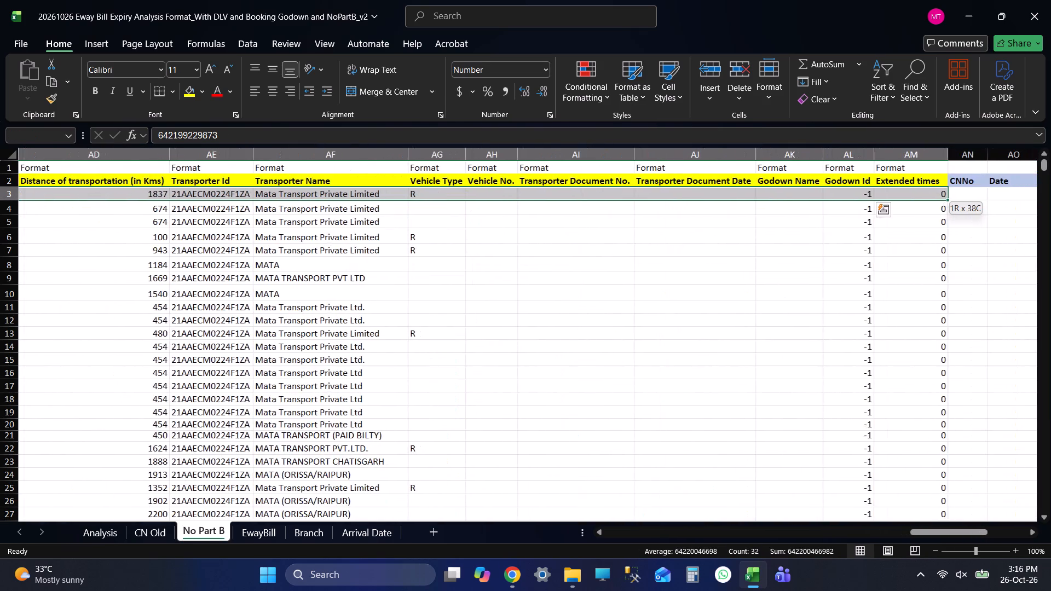
{"action": "key", "text": "ctrl+shift+Down"}
{"action": "key", "text": "Delete"}
{"action": "key", "text": "Up"}
{"action": "key", "text": "Down"}
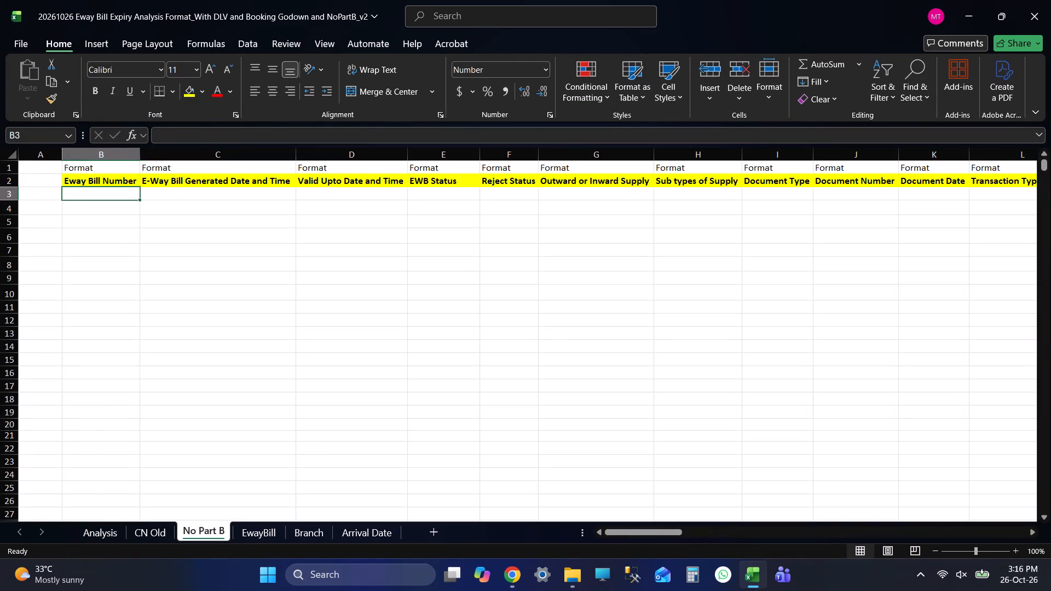
Remove the filter from header row 3 of the EwayBill sheet.
{"action": "left_click", "coordinate": [260, 532]}
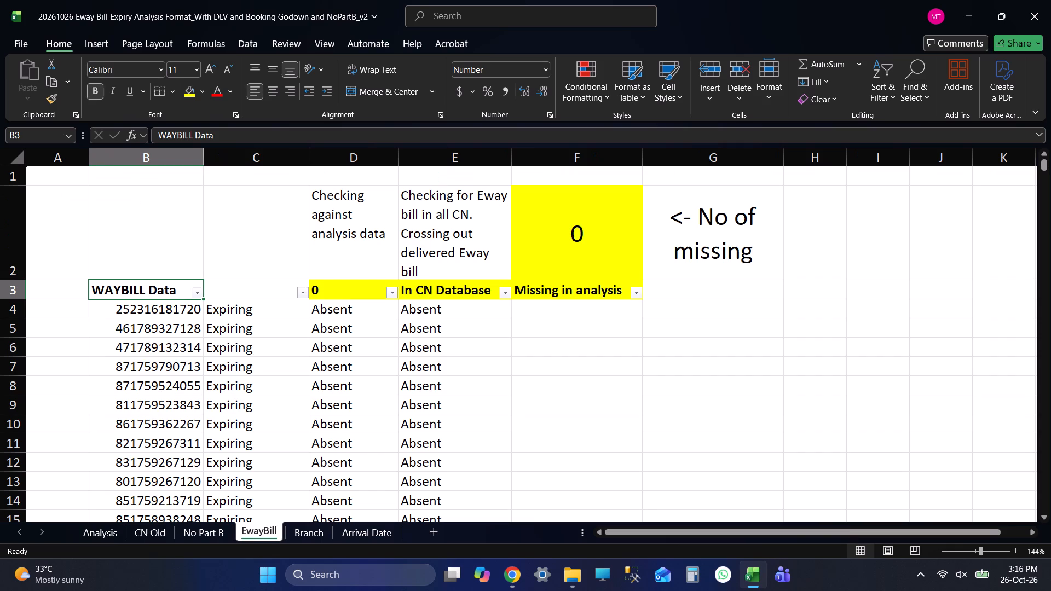
{"action": "key", "text": "ctrl+shift+Right"}
{"action": "key", "text": "ctrl+shift+Right"}
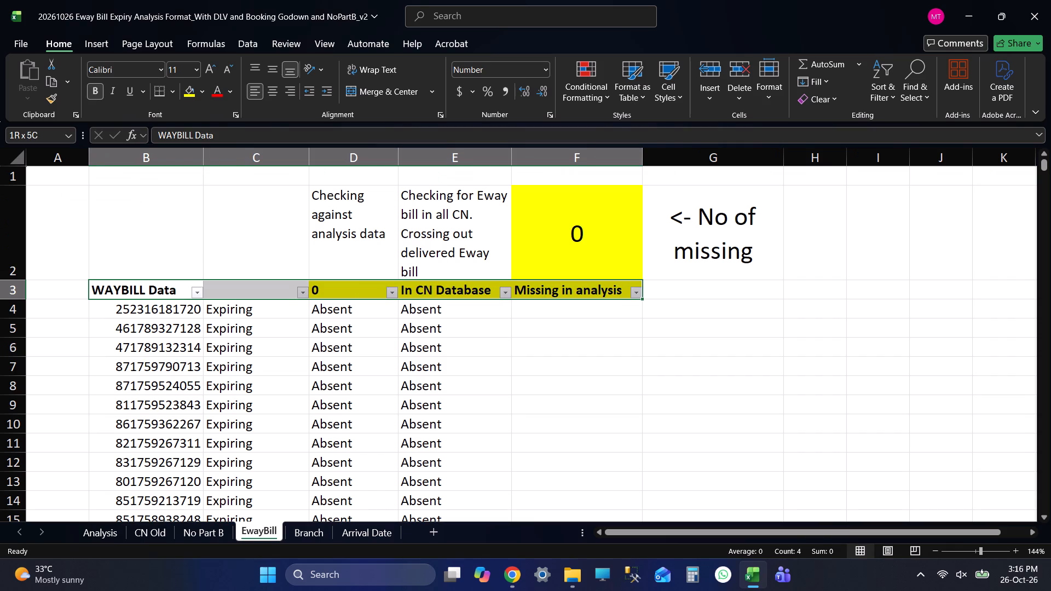
{"action": "key", "text": "ctrl+shift+l"}
Clear the old e-way bill numbers under WAYBILL Data in the EwayBill sheet, from row 4 down, keeping the adjacent columns.
{"action": "key", "text": "Down"}
{"action": "key", "text": "ctrl+shift+Down"}
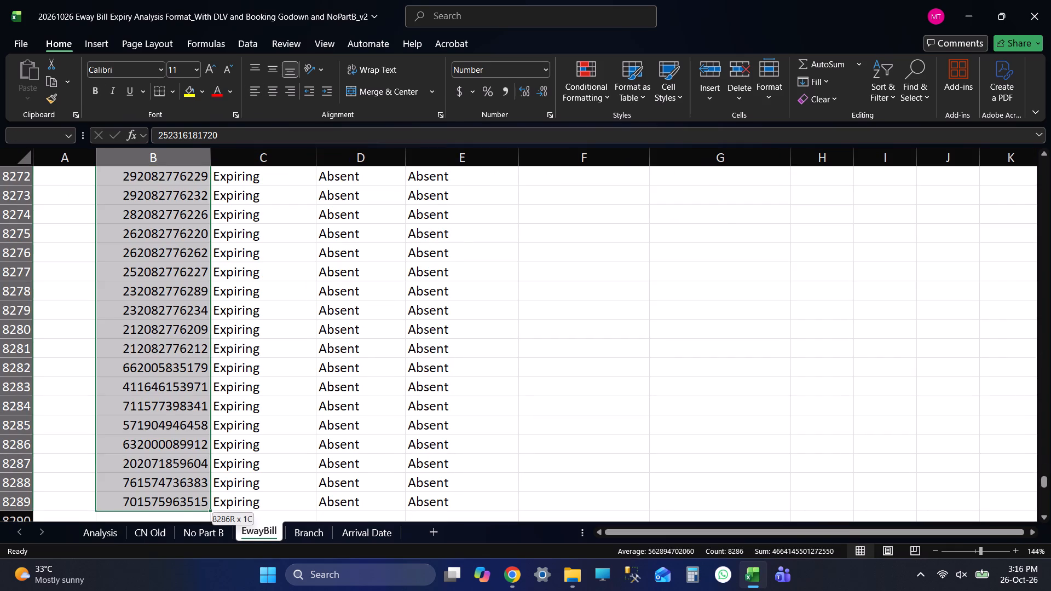
{"action": "key", "text": "Delete"}
{"action": "key", "text": "Up"}
{"action": "key", "text": "Down"}
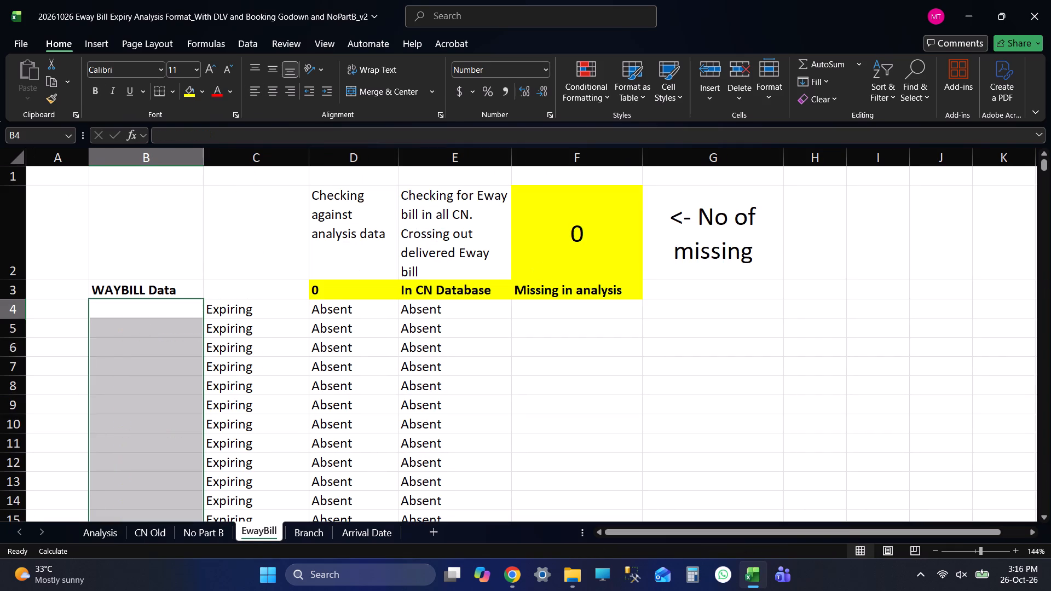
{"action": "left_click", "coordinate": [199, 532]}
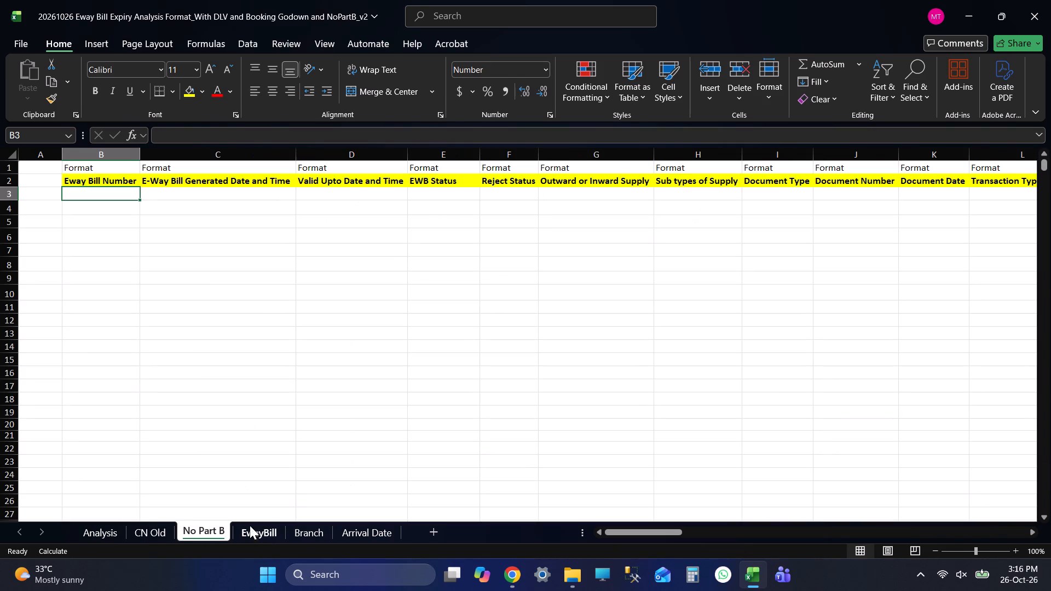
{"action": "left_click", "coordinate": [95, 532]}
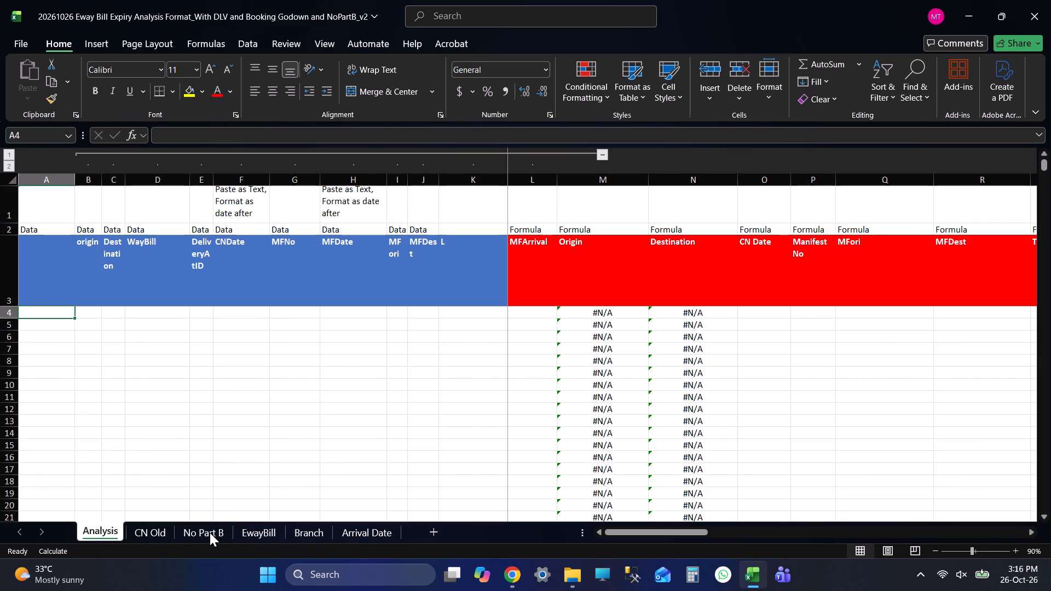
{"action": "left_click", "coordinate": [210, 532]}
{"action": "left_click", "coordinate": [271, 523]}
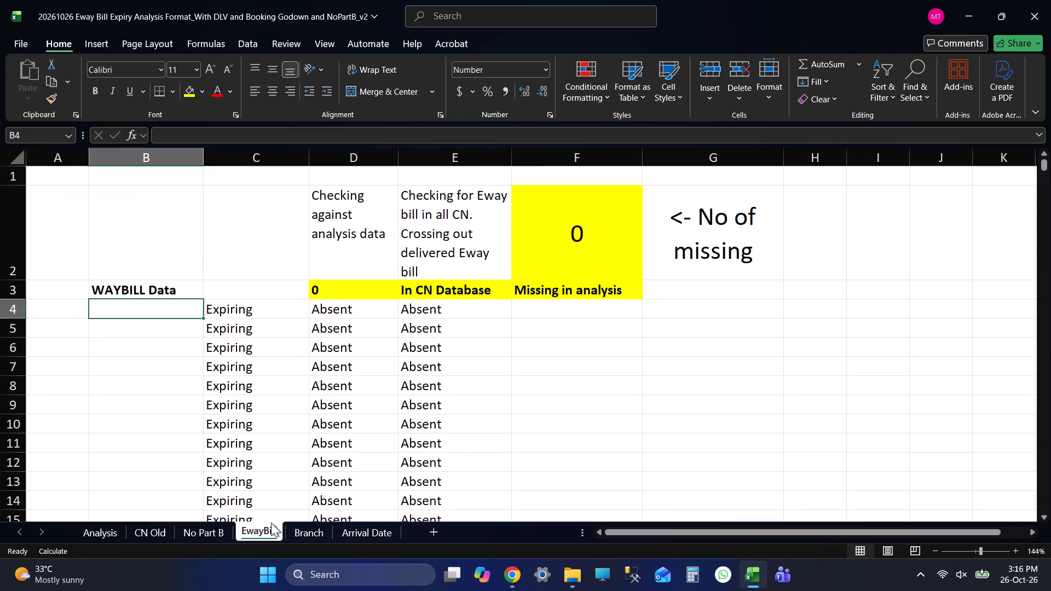
Clear the previous day's data from the Arrival Date sheet, columns ManifestNumber to ArrivalDate, from row 3 down.
{"action": "left_click", "coordinate": [351, 528]}
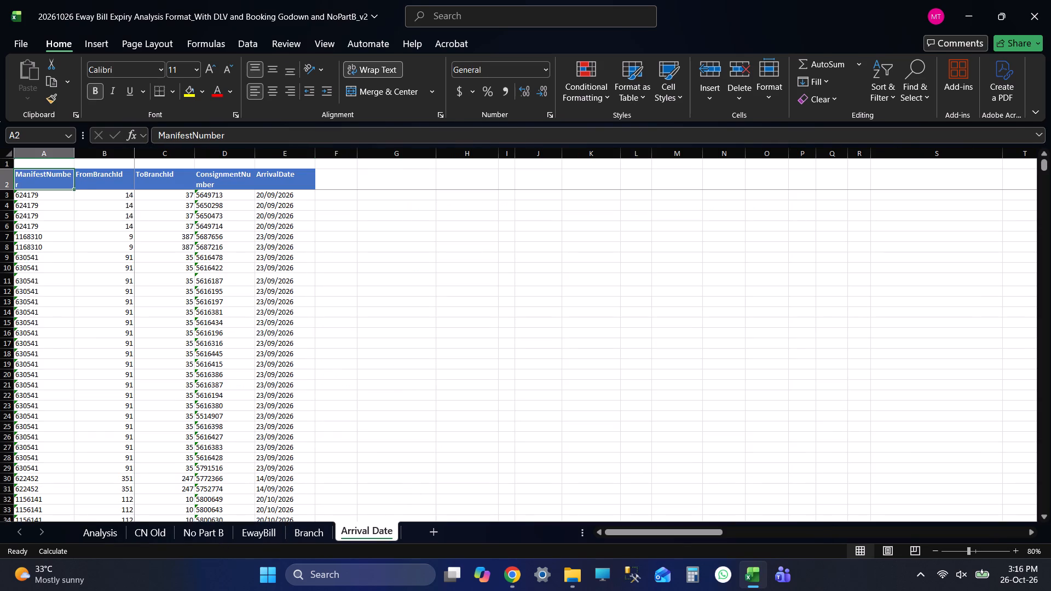
{"action": "key", "text": "Down"}
{"action": "key", "text": "Up"}
{"action": "key", "text": "Down"}
{"action": "key", "text": "Left"}
{"action": "key", "text": "Left"}
{"action": "key", "text": "Left"}
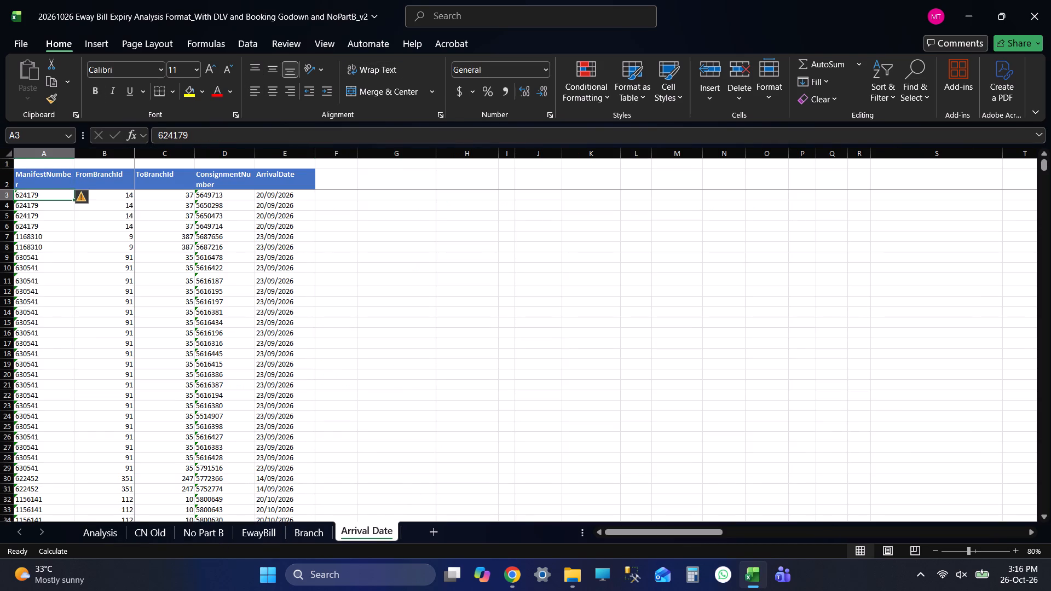
{"action": "key", "text": "ctrl+shift+Right"}
{"action": "key", "text": "ctrl+shift+Down"}
{"action": "key", "text": "Delete"}
{"action": "key", "text": "Up"}
{"action": "key", "text": "Down"}
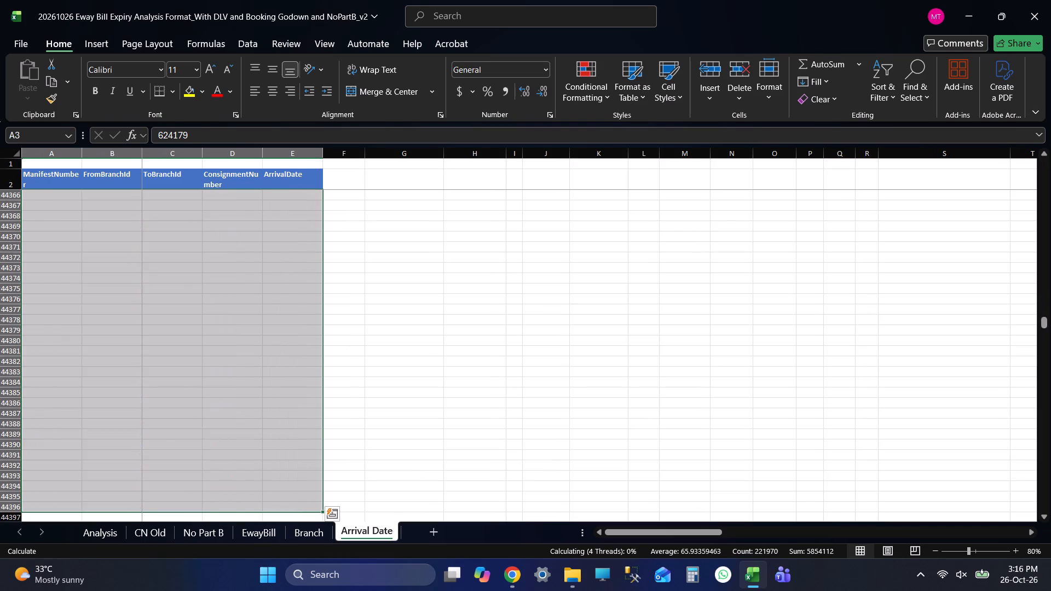
{"action": "key", "text": "Up"}
{"action": "key", "text": "Down"}
{"action": "key", "text": "Down"}
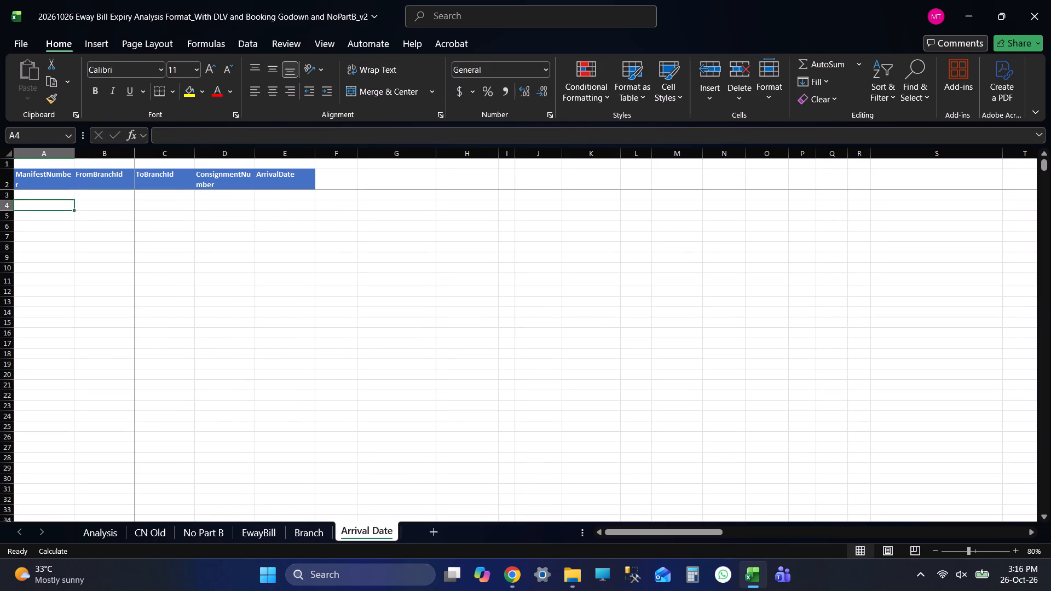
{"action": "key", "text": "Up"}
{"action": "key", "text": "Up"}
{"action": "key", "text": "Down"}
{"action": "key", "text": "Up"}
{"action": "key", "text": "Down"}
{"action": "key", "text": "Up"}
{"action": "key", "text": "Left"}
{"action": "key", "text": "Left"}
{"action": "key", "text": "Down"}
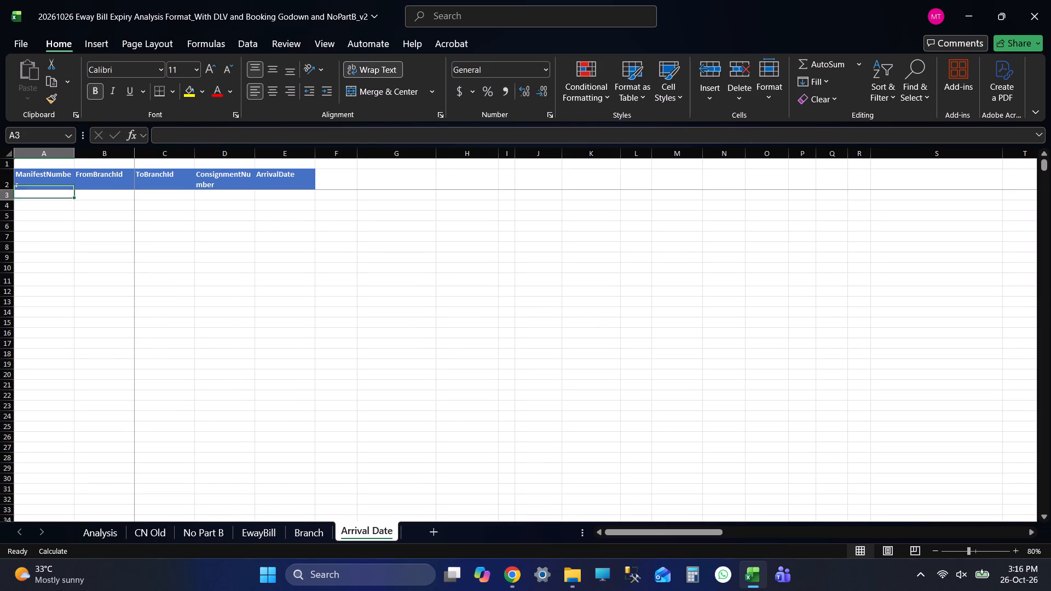
Return to the Analysis sheet and save the workbook.
{"action": "left_click", "coordinate": [253, 530]}
{"action": "left_click", "coordinate": [200, 528]}
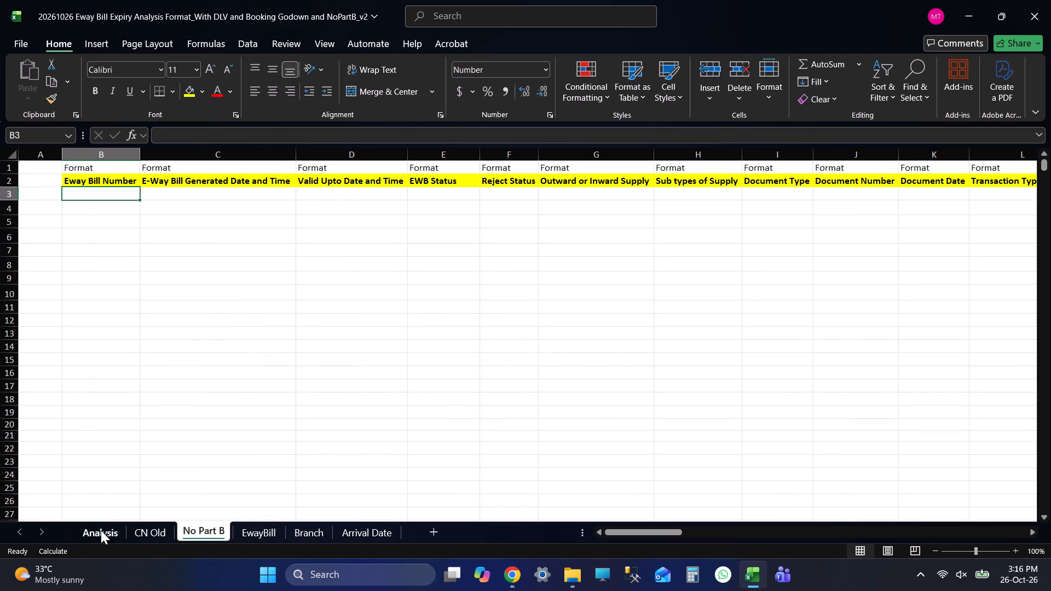
{"action": "left_click", "coordinate": [99, 530]}
{"action": "key", "text": "ctrl+s"}
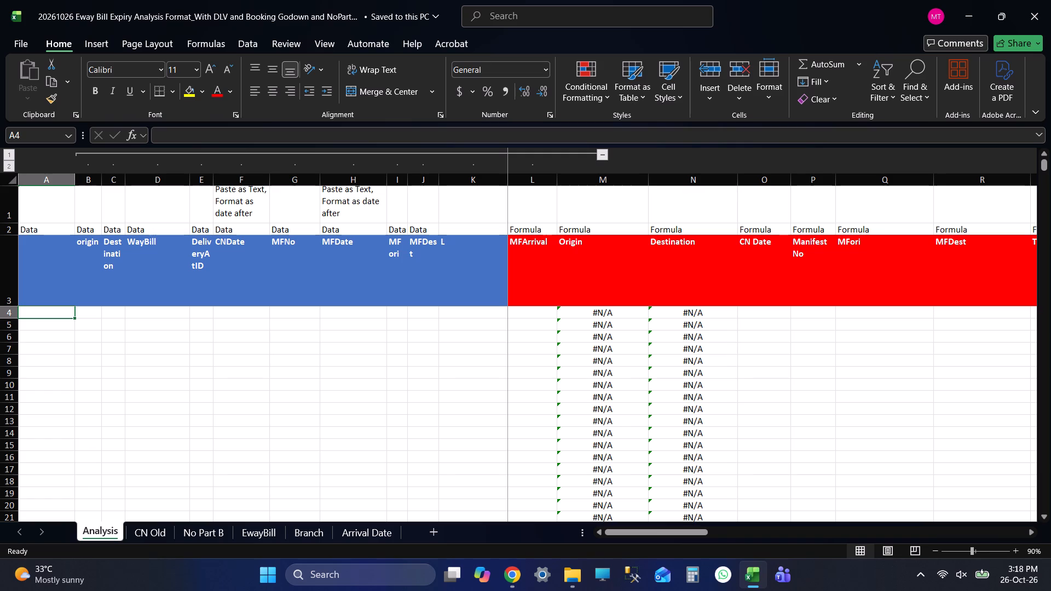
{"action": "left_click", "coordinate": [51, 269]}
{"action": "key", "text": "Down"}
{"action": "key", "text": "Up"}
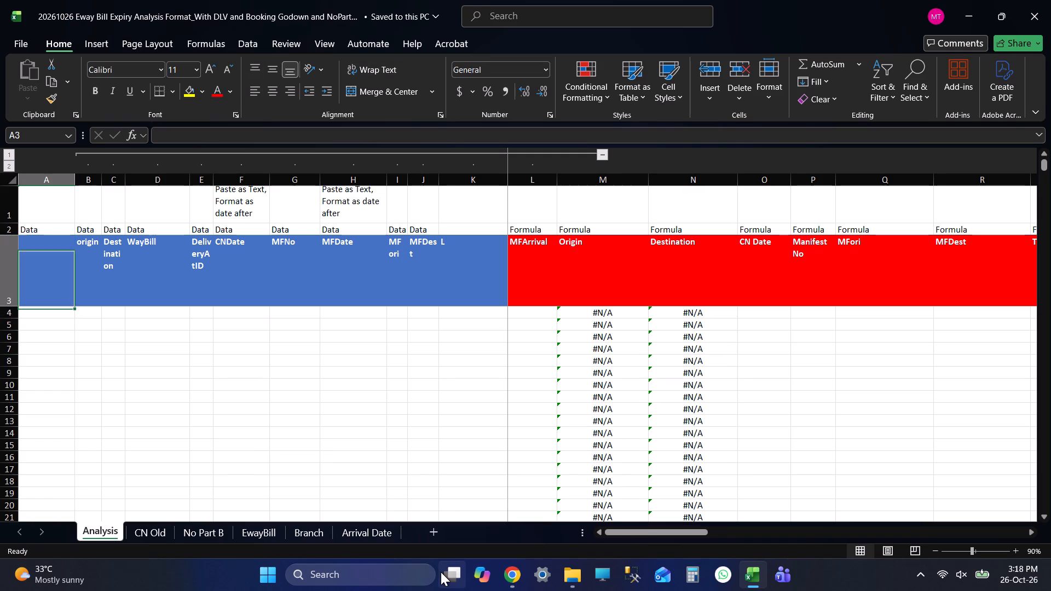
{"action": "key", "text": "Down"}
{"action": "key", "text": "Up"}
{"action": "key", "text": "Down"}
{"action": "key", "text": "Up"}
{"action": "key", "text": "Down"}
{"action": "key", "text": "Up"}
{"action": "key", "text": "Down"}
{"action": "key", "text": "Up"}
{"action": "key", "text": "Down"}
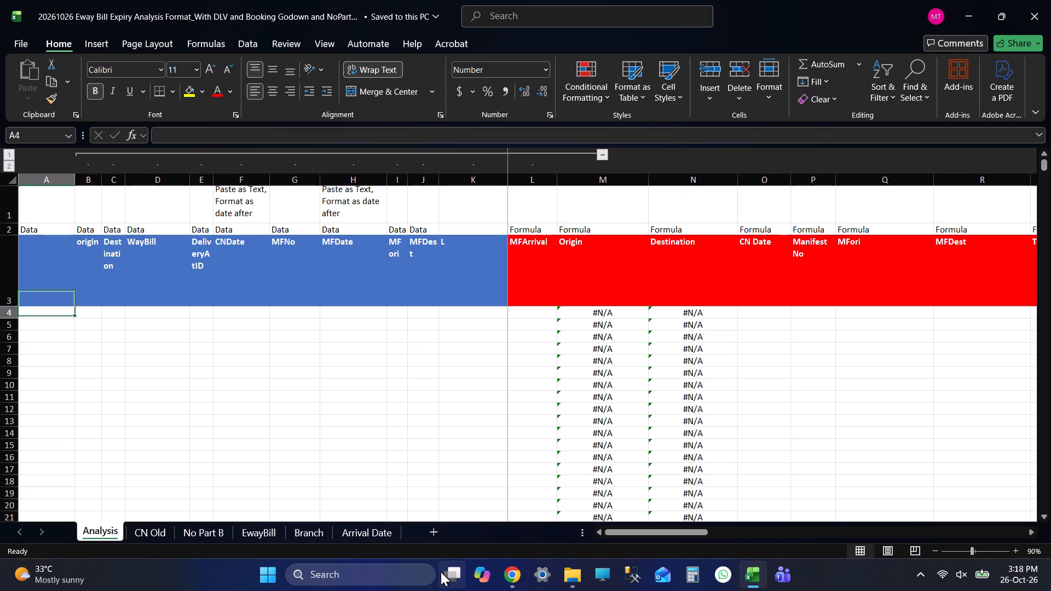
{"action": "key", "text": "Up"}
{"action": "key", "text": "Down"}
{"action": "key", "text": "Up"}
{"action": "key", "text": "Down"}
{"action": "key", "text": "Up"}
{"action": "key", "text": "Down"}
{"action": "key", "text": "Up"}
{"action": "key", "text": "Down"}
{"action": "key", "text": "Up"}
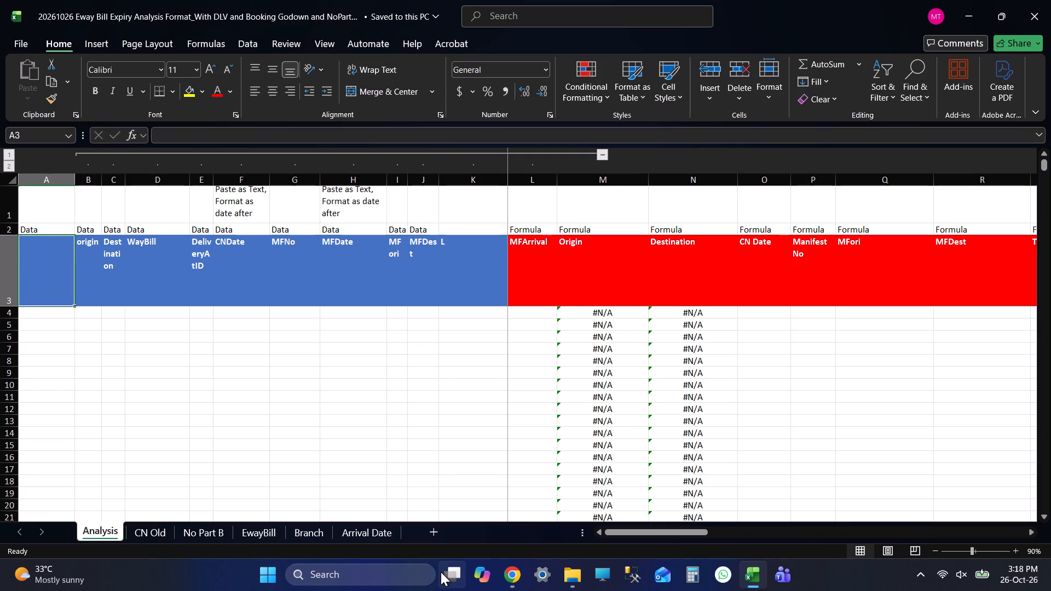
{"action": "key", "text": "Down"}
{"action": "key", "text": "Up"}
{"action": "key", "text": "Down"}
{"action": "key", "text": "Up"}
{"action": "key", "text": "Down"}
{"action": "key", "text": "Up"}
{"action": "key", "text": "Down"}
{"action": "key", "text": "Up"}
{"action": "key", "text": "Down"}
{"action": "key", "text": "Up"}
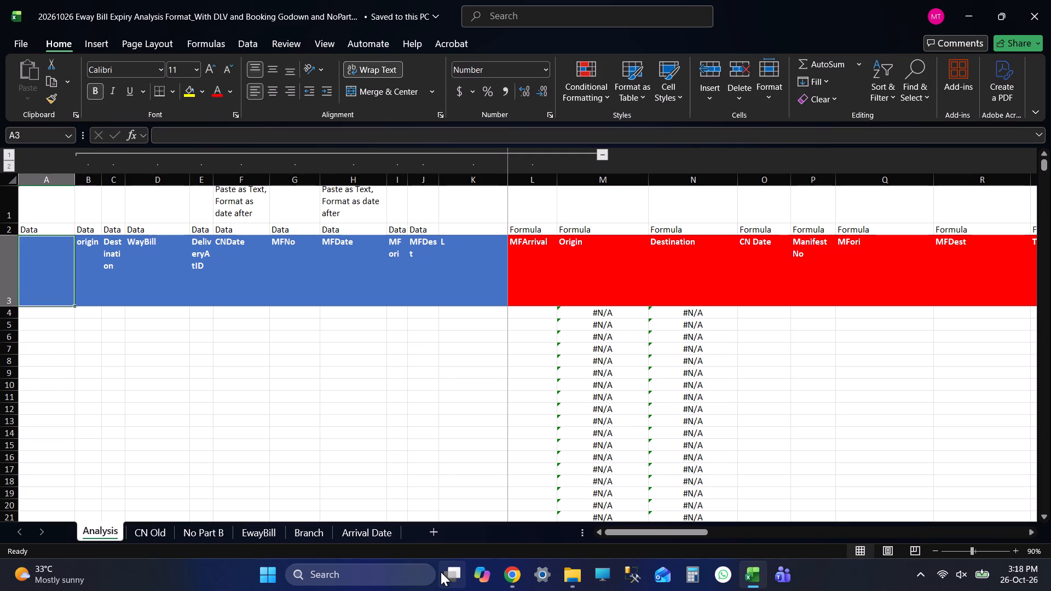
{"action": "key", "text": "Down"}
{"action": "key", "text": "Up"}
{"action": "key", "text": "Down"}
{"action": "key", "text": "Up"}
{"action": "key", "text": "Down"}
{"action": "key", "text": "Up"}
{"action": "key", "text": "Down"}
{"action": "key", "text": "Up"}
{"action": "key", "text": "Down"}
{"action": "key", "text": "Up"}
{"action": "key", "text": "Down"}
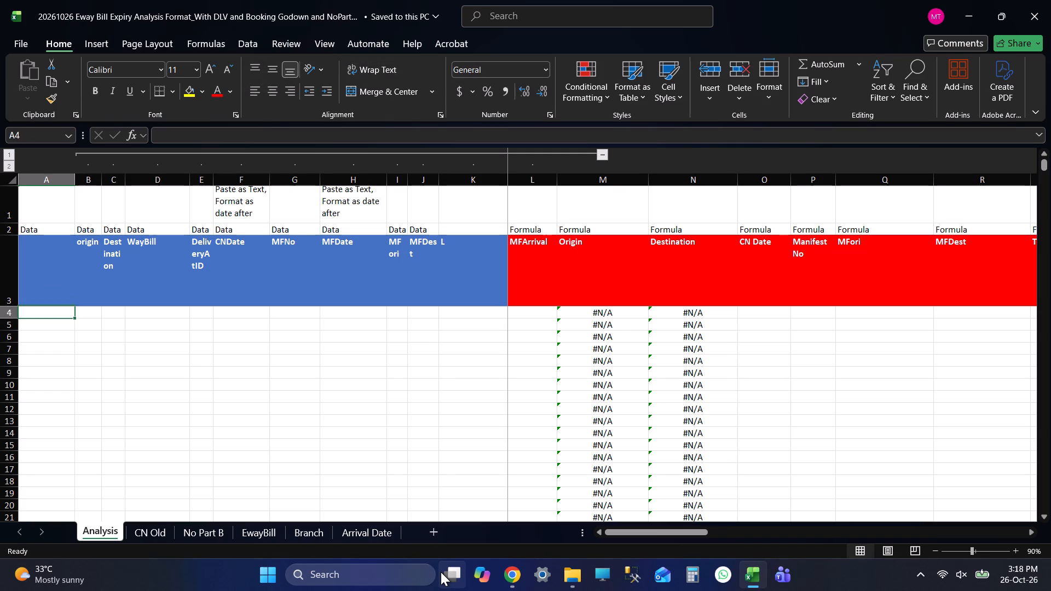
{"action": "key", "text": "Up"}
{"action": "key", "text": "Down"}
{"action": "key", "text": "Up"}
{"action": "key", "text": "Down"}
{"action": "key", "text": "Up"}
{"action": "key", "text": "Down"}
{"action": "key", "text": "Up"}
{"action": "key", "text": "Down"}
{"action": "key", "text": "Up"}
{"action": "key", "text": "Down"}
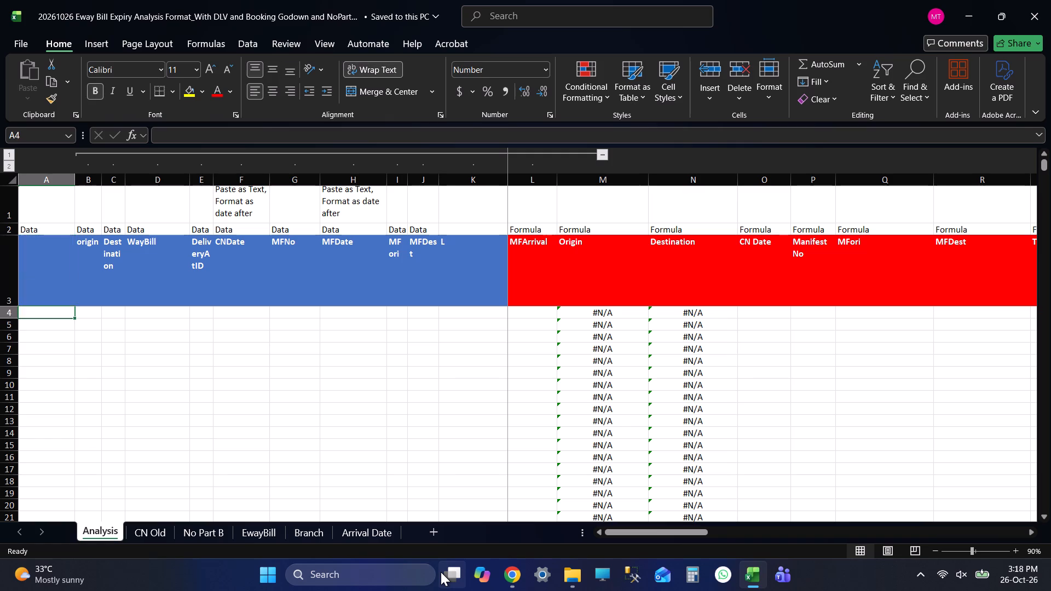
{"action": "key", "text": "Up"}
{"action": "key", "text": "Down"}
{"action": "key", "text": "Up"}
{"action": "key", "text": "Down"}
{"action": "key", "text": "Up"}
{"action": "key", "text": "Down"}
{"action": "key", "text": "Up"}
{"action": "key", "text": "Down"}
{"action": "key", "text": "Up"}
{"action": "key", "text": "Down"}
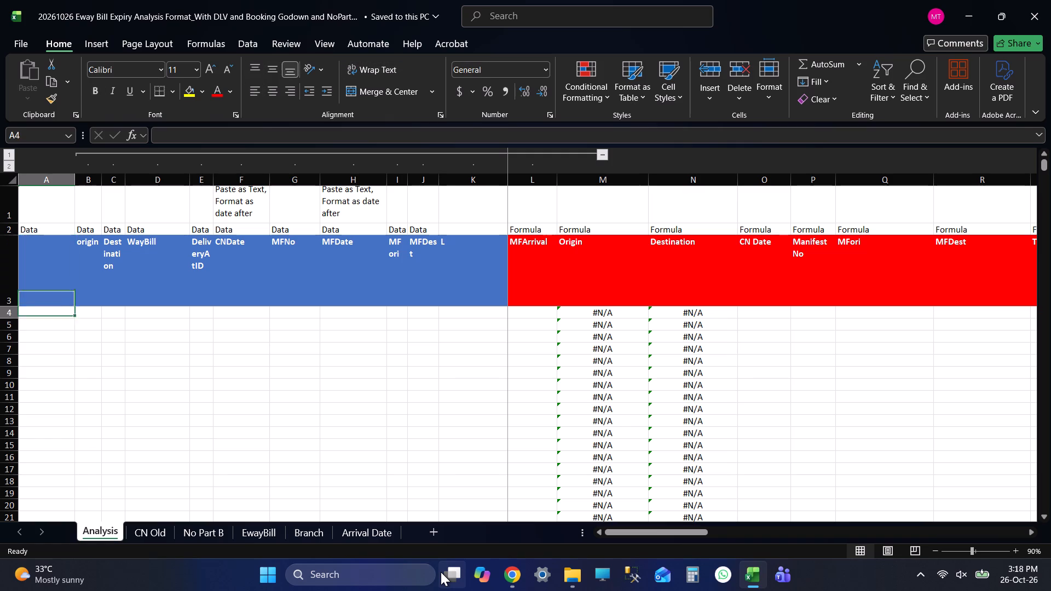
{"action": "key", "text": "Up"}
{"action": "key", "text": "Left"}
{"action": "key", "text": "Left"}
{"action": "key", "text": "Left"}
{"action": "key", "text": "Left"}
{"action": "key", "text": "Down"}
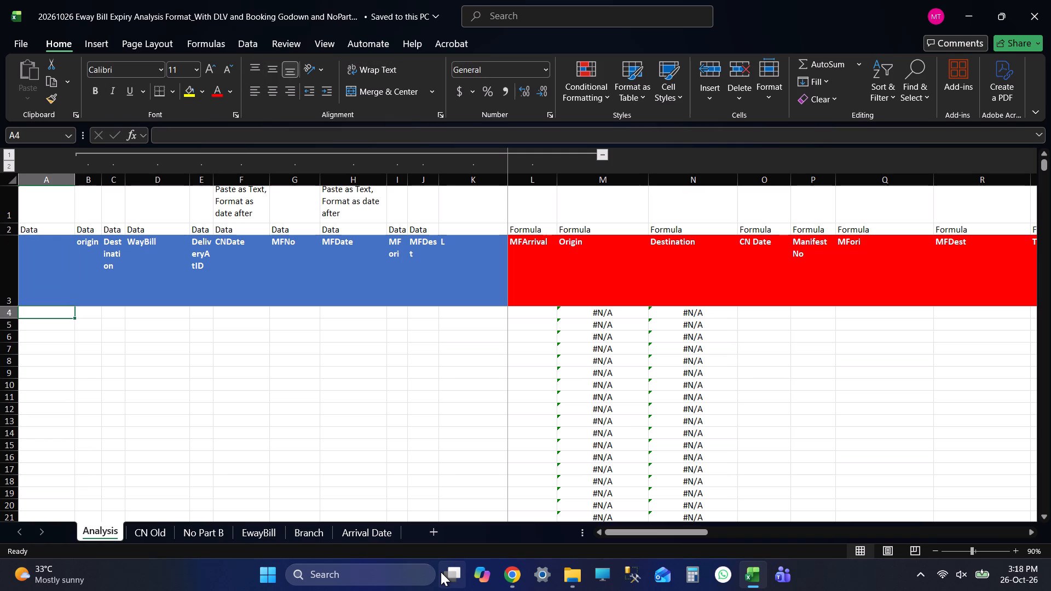
Check that the No Part B, EwayBill and Arrival Date sheets are cleared of old data, then go back to Analysis.
{"action": "left_click", "coordinate": [213, 530]}
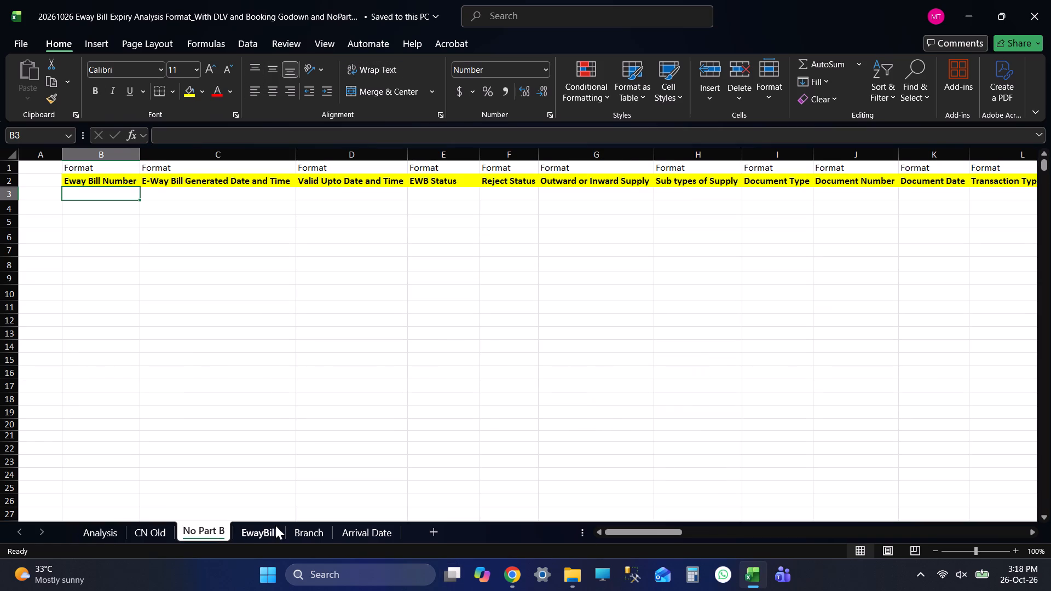
{"action": "left_click", "coordinate": [256, 526]}
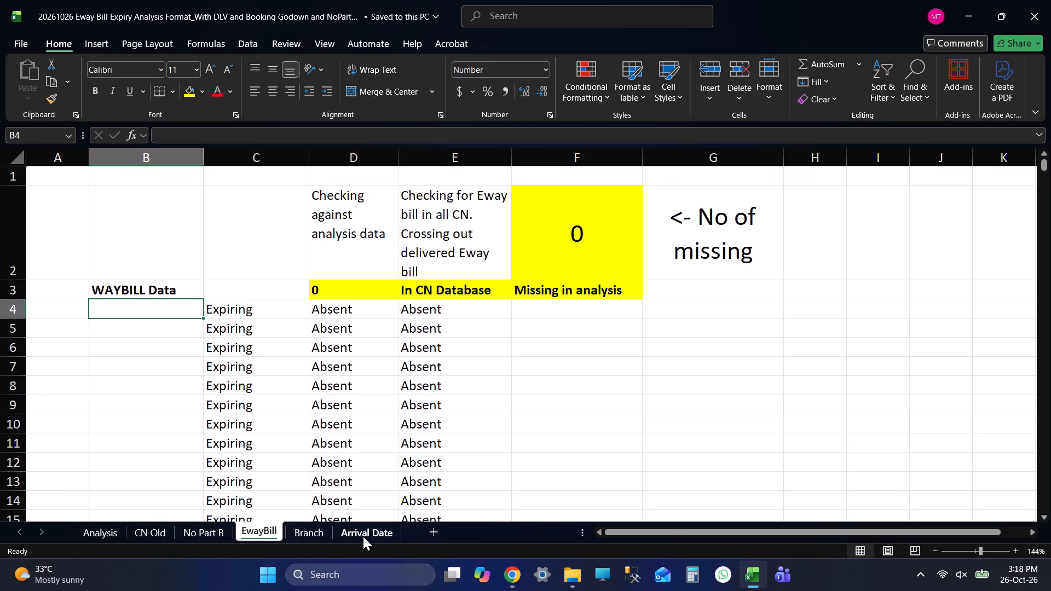
{"action": "left_click", "coordinate": [358, 530]}
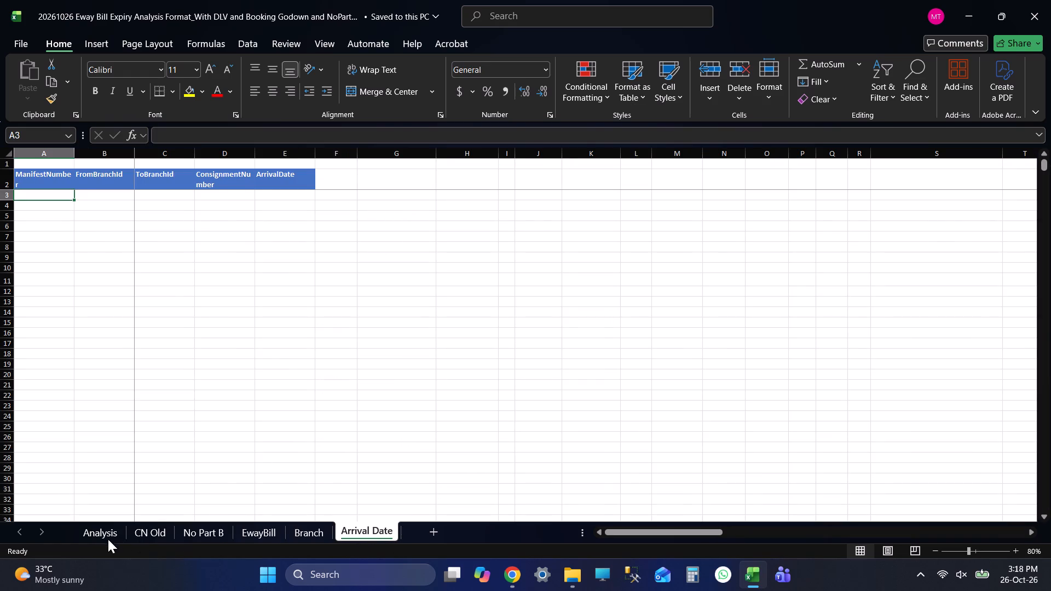
{"action": "left_click", "coordinate": [100, 537]}
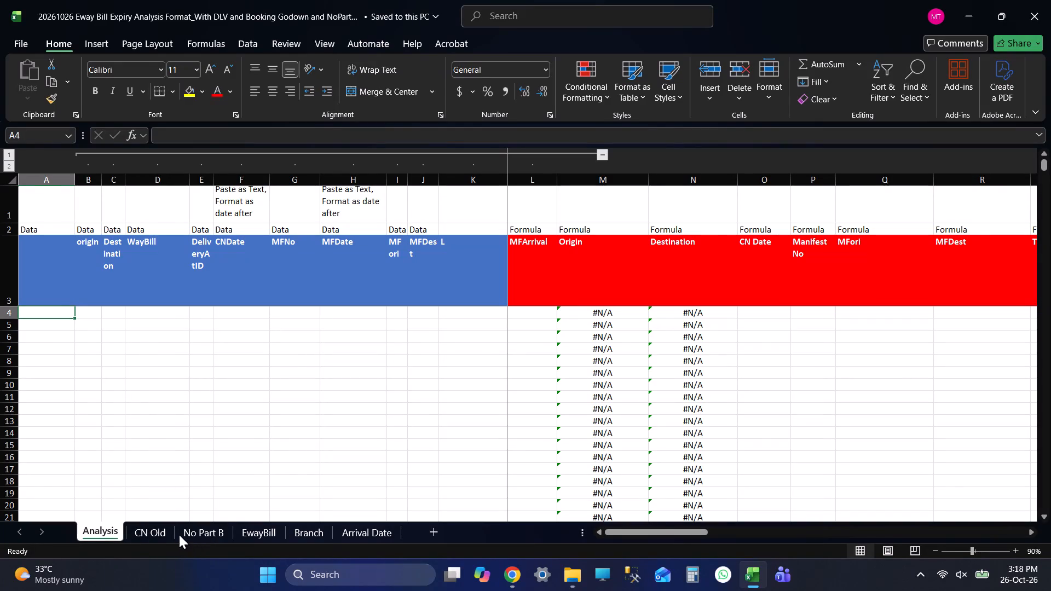
{"action": "left_click", "coordinate": [179, 535]}
{"action": "left_click", "coordinate": [252, 529]}
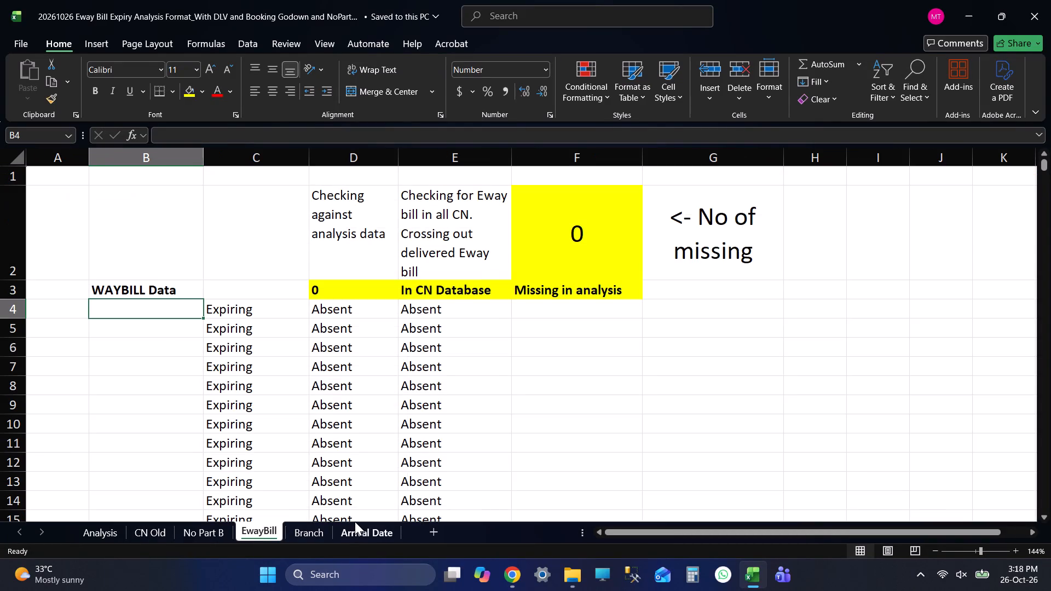
{"action": "left_click", "coordinate": [348, 526]}
{"action": "left_click", "coordinate": [108, 532]}
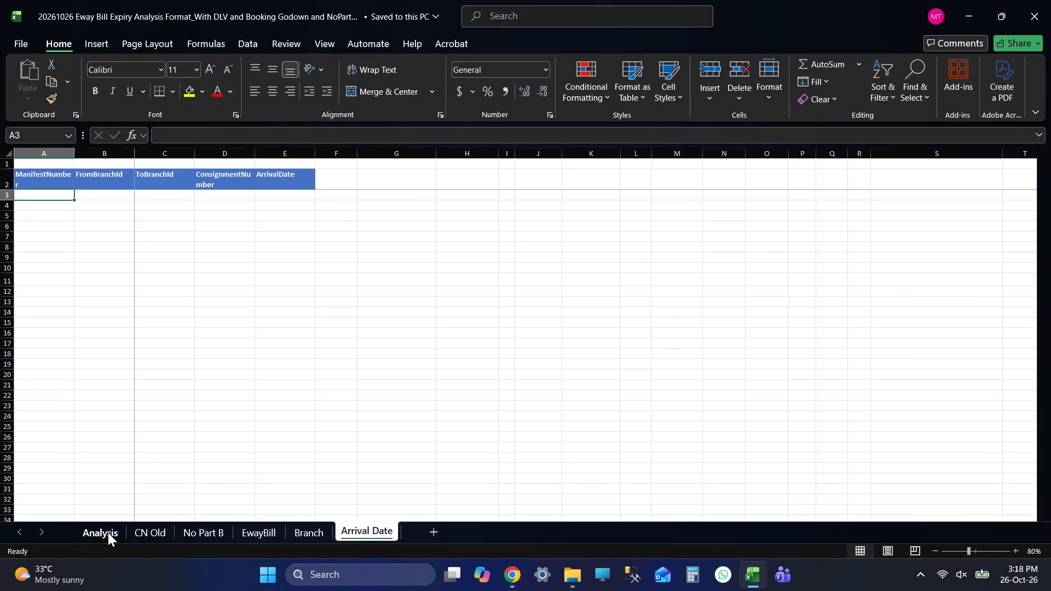
Switch to File Explorer and close the Formats folder window.
{"action": "key", "text": "alt+Tab"}
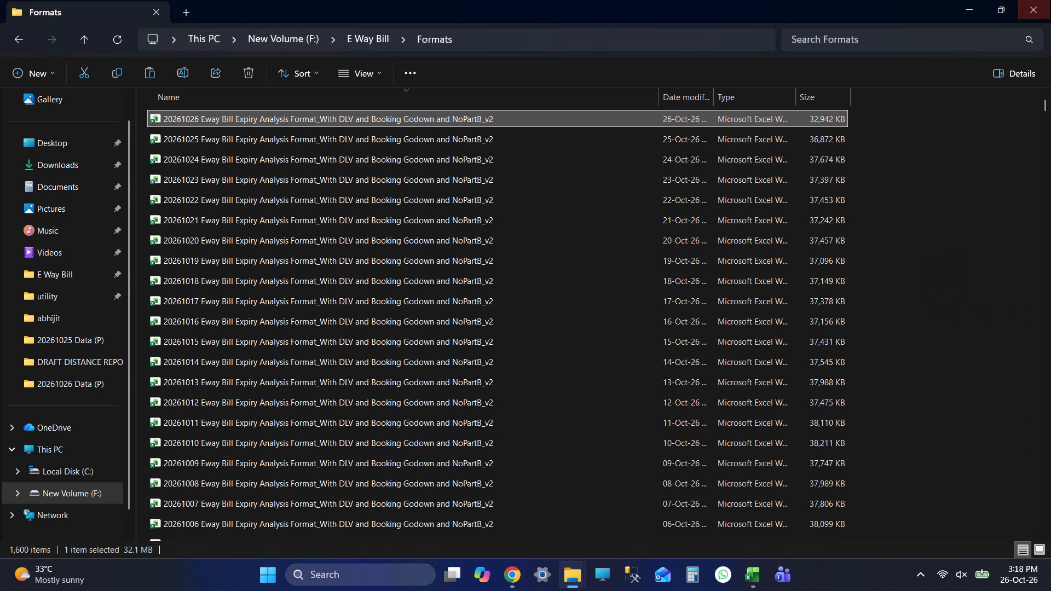
{"action": "left_click", "coordinate": [1050, 0]}
Switch to the 20261026 Data (P) folder in File Explorer and open the TOPAY workbook.
{"action": "key", "text": "alt+Tab"}
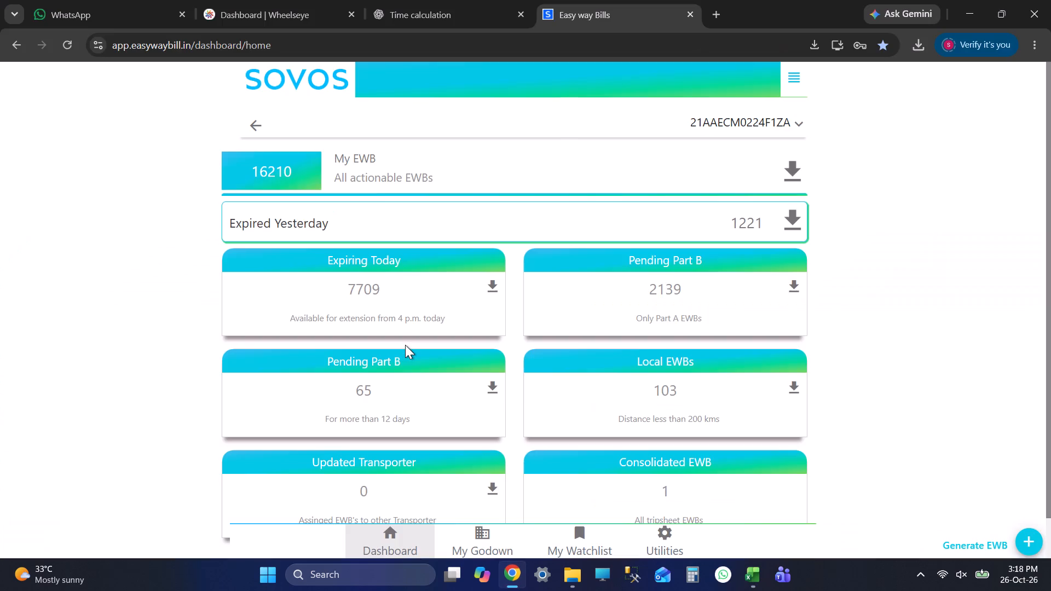
{"action": "key", "text": "alt+Tab"}
{"action": "key", "text": "alt+Tab"}
{"action": "key", "text": "alt+Tab"}
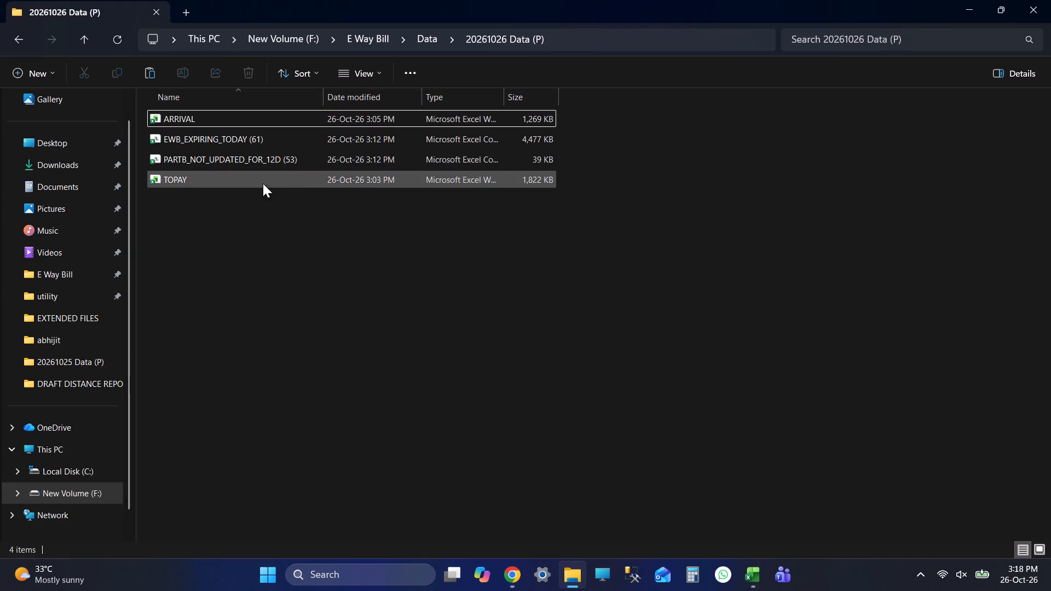
{"action": "double_click", "coordinate": [230, 182]}
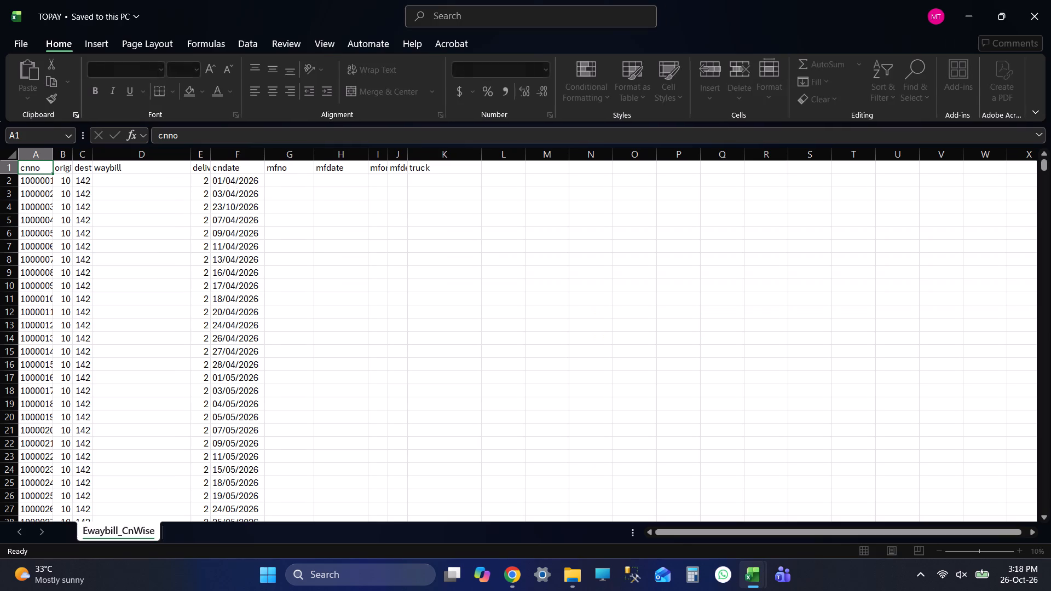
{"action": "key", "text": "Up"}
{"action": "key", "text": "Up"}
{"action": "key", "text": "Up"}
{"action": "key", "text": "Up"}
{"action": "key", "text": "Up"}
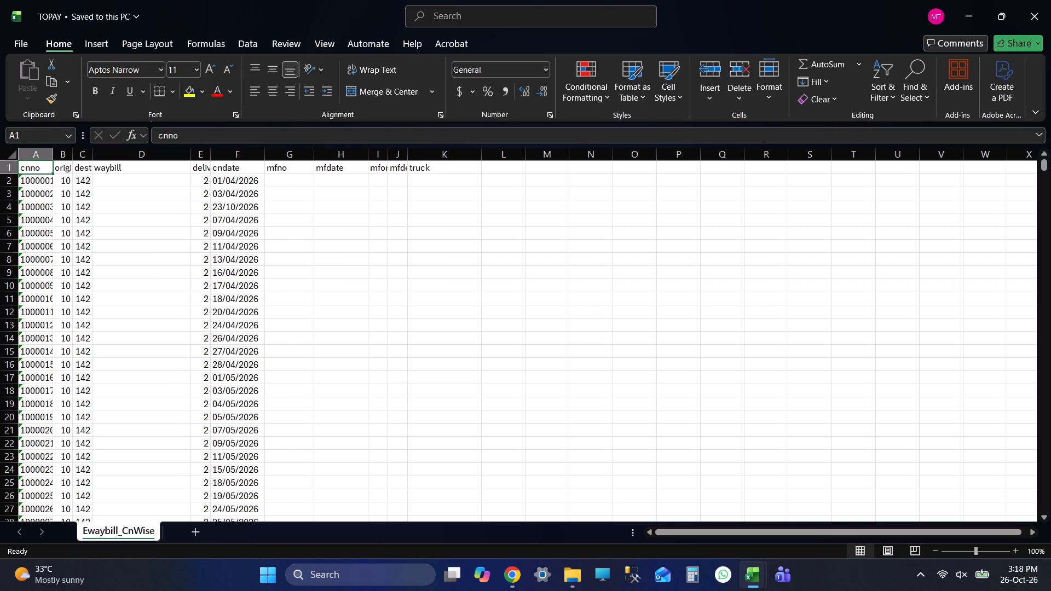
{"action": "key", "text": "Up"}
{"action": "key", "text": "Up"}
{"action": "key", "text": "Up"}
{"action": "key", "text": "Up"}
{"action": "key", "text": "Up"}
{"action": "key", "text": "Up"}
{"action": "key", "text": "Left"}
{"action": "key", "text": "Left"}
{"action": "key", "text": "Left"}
Copy all TOPAY data rows, columns cnno to truck from row 2 down, into the Analysis sheet starting at A4.
{"action": "key", "text": "Down"}
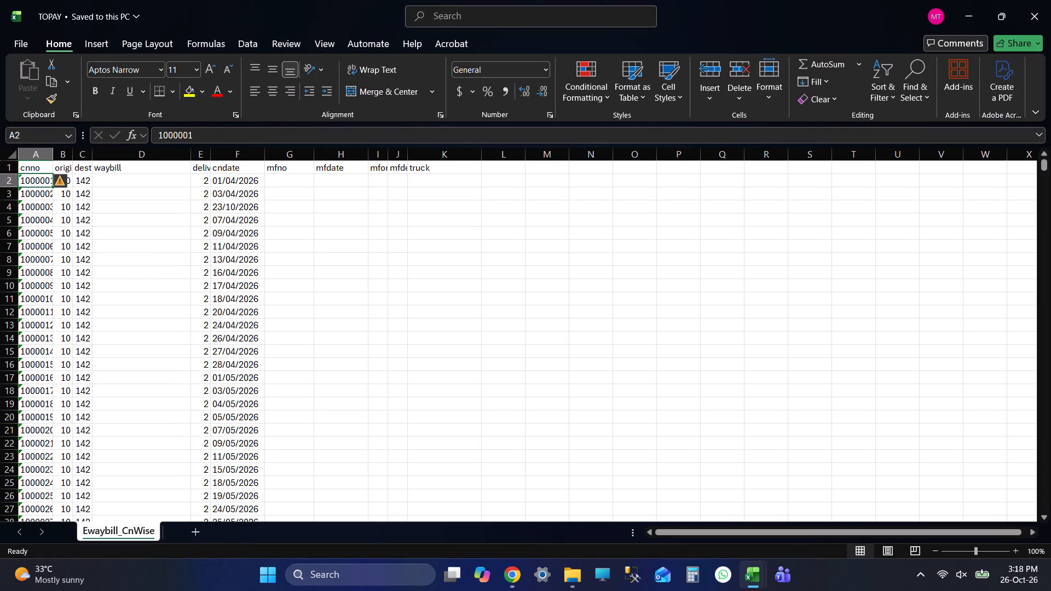
{"action": "key", "text": "shift+Right"}
{"action": "key", "text": "shift+Right"}
{"action": "key", "text": "shift+Right"}
{"action": "key", "text": "shift+Right"}
{"action": "key", "text": "shift+Right"}
{"action": "key", "text": "shift+Right"}
{"action": "key", "text": "shift+Right"}
{"action": "key", "text": "shift+Right"}
{"action": "key", "text": "shift+Right"}
{"action": "key", "text": "shift+Right"}
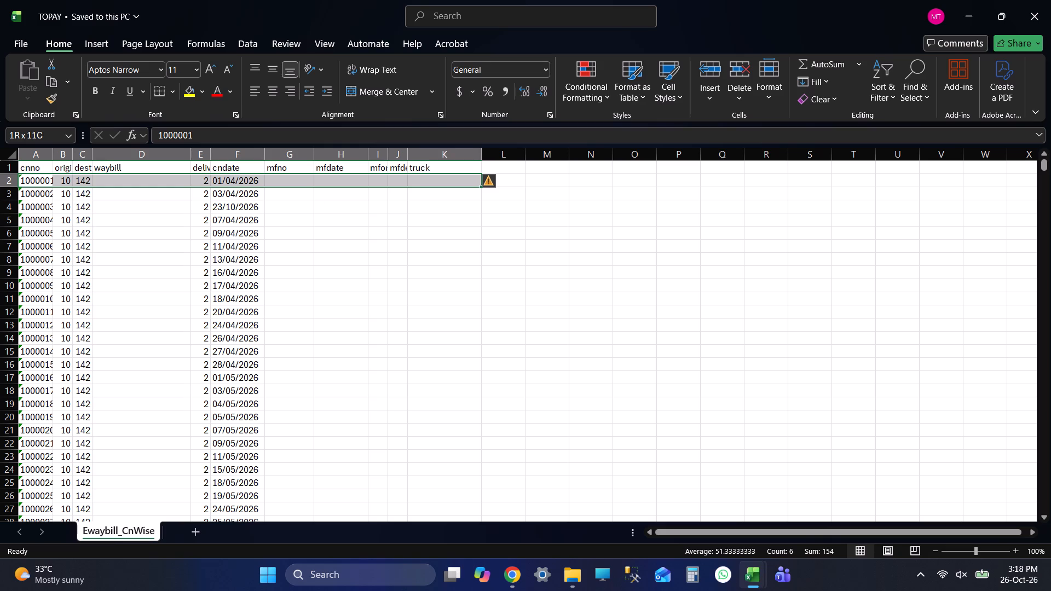
{"action": "key", "text": "ctrl+shift+Down"}
{"action": "key", "text": "ctrl+c"}
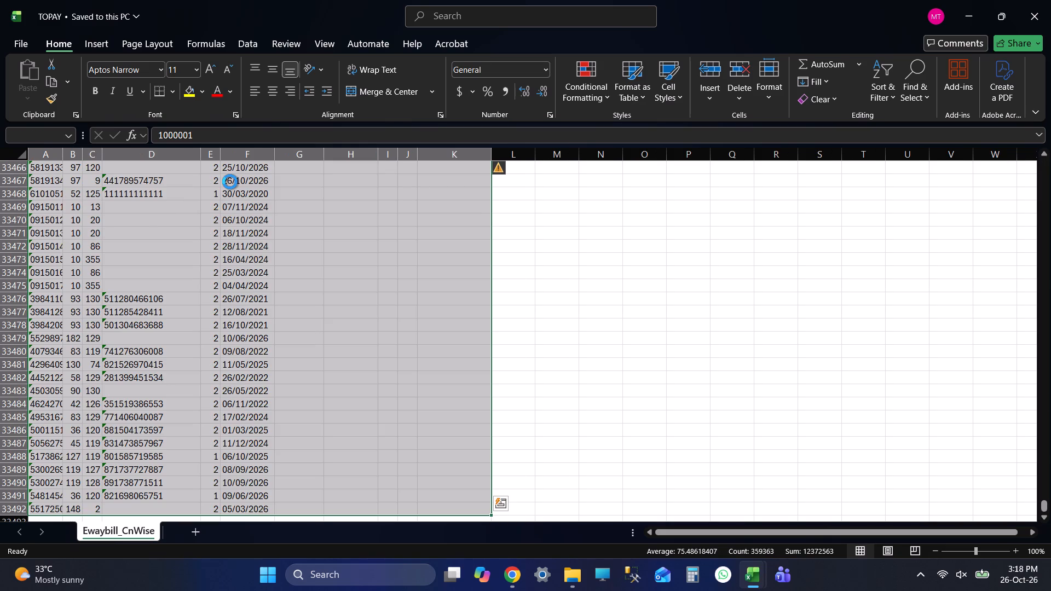
{"action": "key", "text": "ctrl+c"}
{"action": "key", "text": "ctrl+c"}
{"action": "key", "text": "ctrl+c"}
{"action": "key", "text": "ctrl+c"}
{"action": "key", "text": "ctrl+c"}
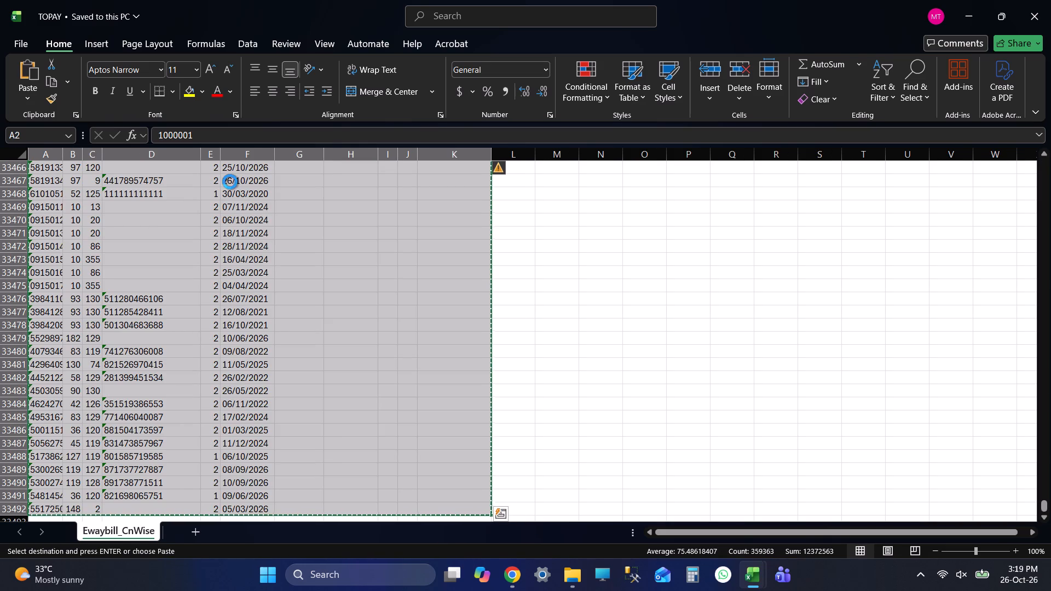
{"action": "key", "text": "alt+Tab"}
{"action": "key", "text": "Up"}
{"action": "key", "text": "Down"}
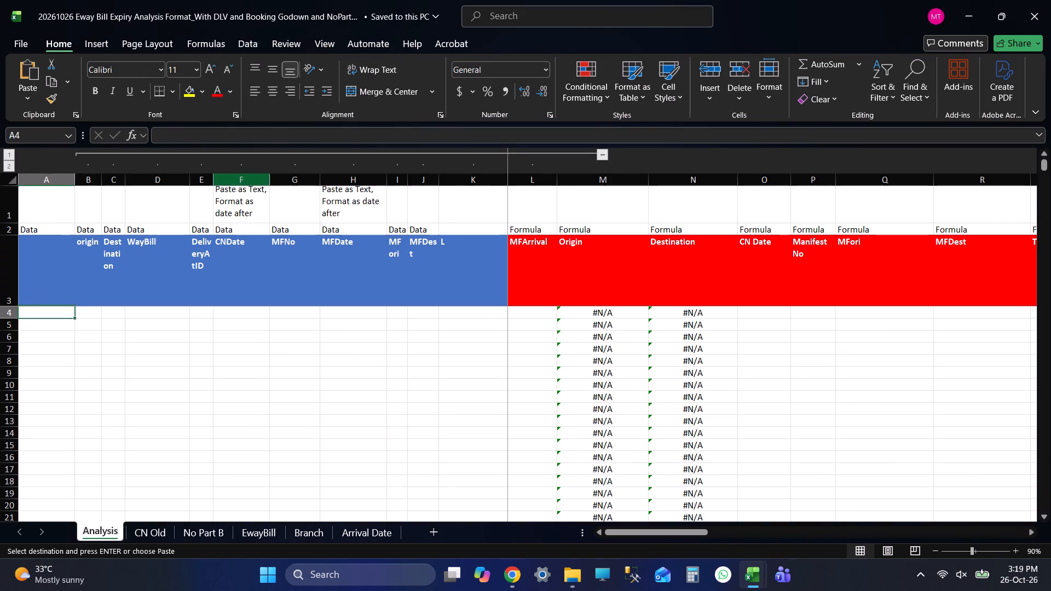
{"action": "key", "text": "ctrl+v"}
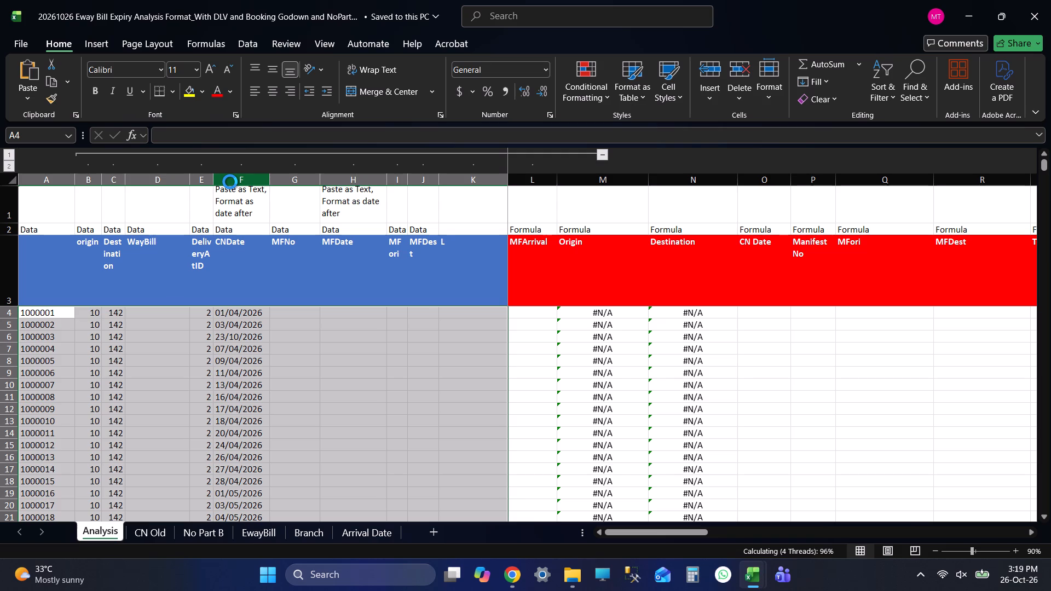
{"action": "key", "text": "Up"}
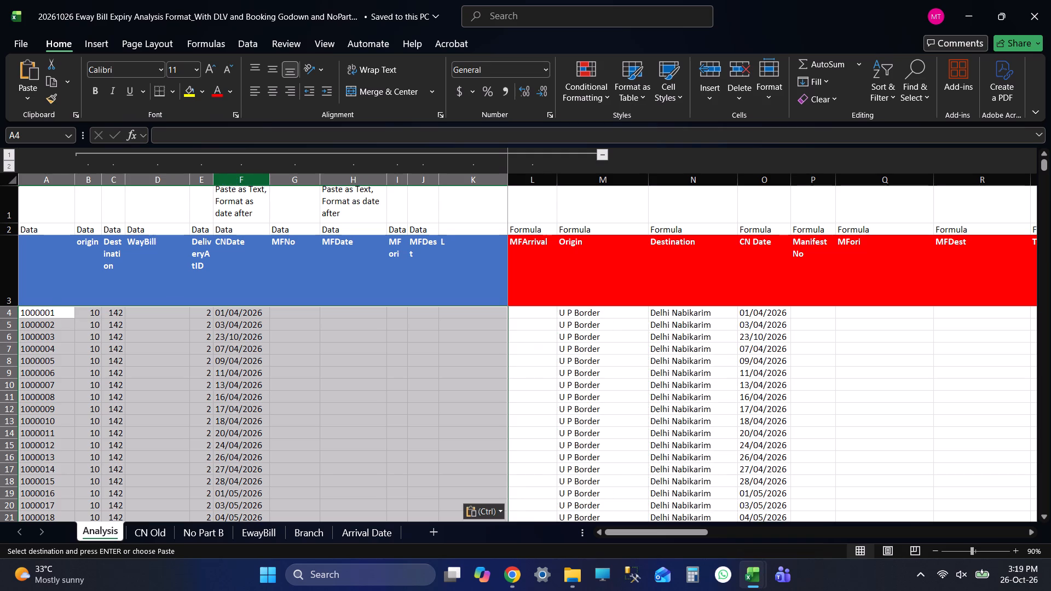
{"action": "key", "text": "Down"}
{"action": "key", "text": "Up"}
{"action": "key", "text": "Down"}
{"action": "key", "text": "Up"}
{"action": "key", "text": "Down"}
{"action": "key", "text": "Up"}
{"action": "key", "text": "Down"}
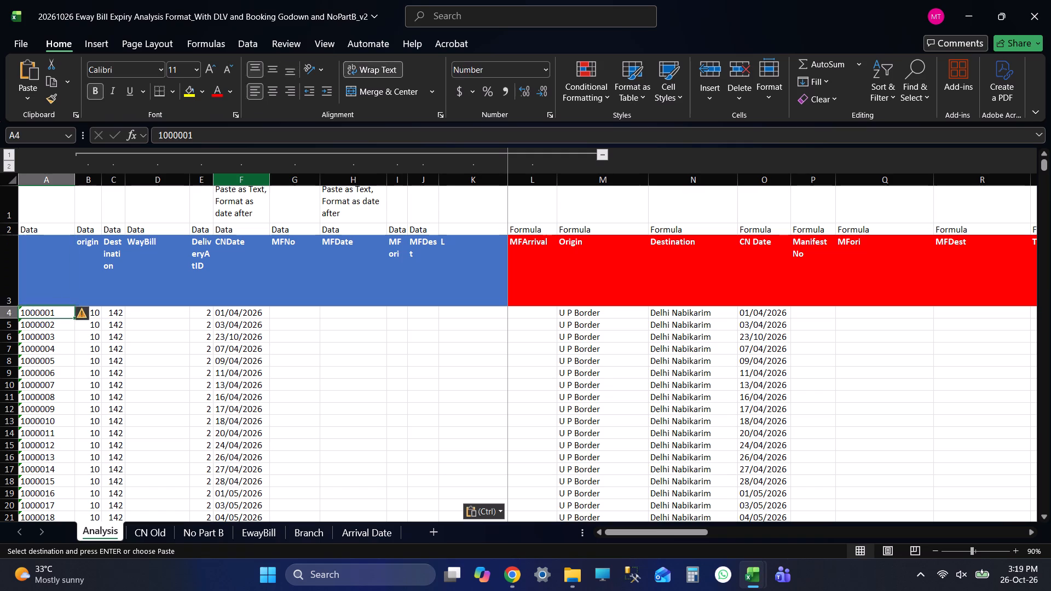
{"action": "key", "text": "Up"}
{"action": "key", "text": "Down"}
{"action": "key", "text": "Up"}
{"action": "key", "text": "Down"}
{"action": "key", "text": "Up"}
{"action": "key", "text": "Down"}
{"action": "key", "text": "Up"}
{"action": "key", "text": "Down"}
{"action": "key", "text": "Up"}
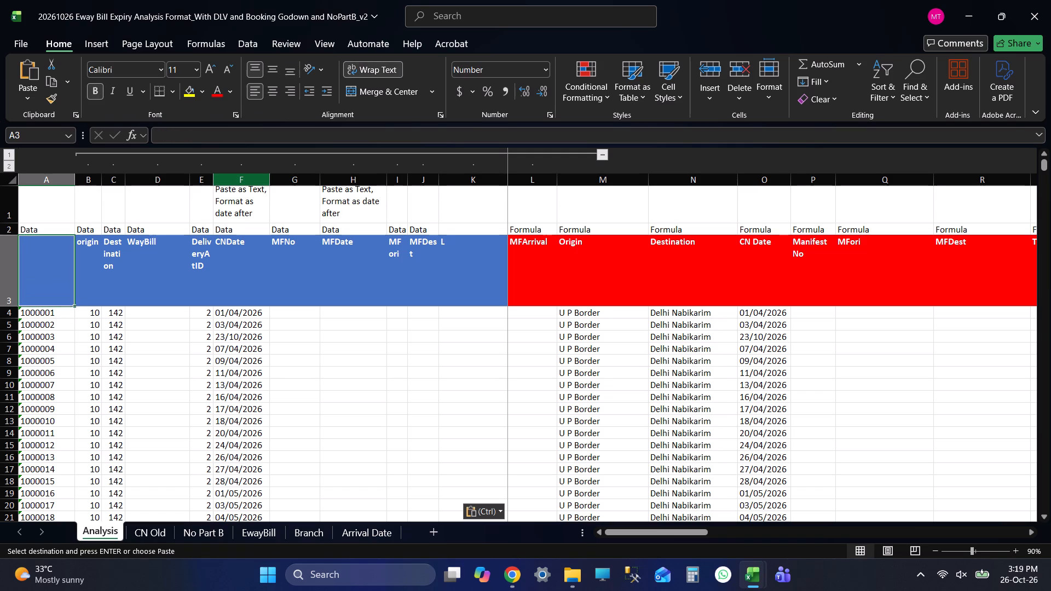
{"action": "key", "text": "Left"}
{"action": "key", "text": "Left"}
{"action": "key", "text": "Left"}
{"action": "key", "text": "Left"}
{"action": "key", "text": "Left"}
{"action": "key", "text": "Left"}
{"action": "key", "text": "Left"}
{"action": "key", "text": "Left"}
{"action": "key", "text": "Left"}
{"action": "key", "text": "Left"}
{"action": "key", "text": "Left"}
Compare the last pasted row in the Analysis sheet with the last data row of the TOPAY workbook.
{"action": "key", "text": "Down"}
{"action": "key", "text": "ctrl+Down"}
{"action": "key", "text": "Down"}
{"action": "key", "text": "Down"}
{"action": "key", "text": "Down"}
{"action": "key", "text": "Down"}
{"action": "key", "text": "ctrl+Up"}
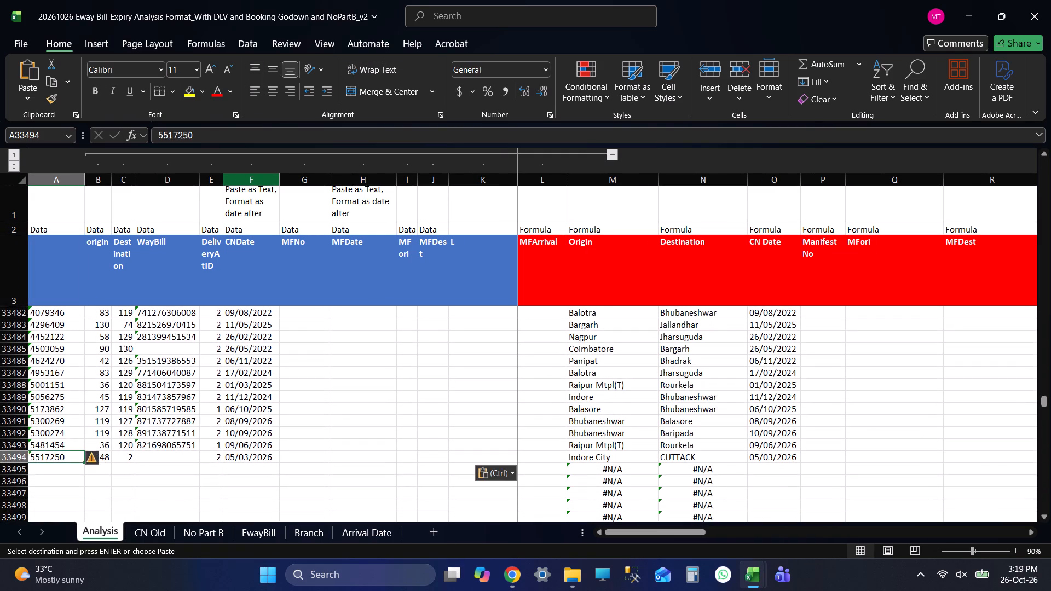
{"action": "key", "text": "Right"}
{"action": "key", "text": "Right"}
{"action": "key", "text": "Right"}
{"action": "key", "text": "Right"}
{"action": "key", "text": "Right"}
{"action": "key", "text": "Right"}
{"action": "key", "text": "Right"}
{"action": "key", "text": "Right"}
{"action": "key", "text": "Right"}
{"action": "key", "text": "Right"}
{"action": "key", "text": "Down"}
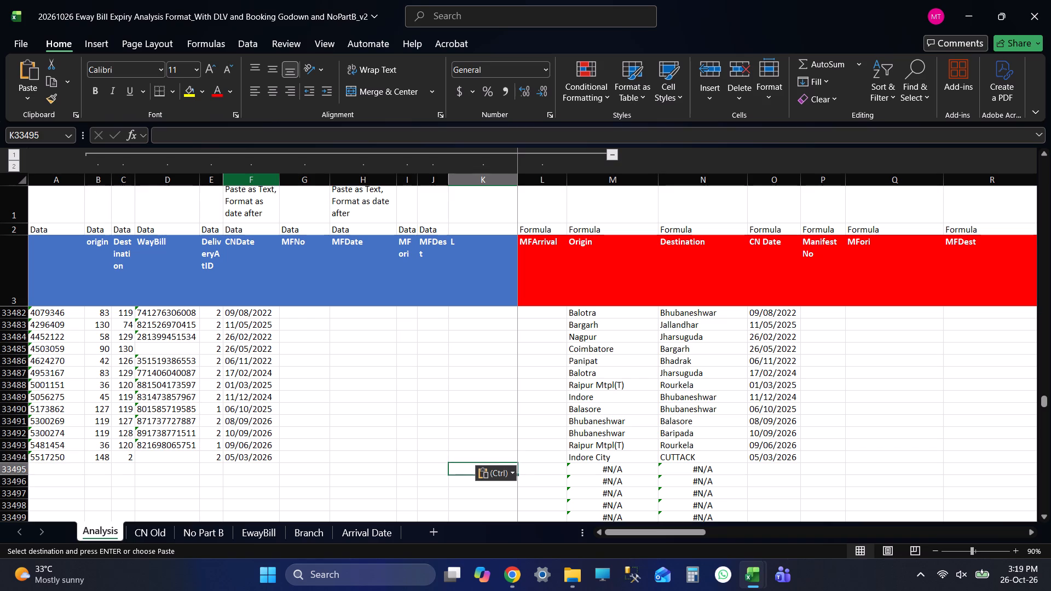
{"action": "key", "text": "Right"}
{"action": "key", "text": "alt+Tab"}
{"action": "key", "text": "ctrl+Down"}
{"action": "key", "text": "Down"}
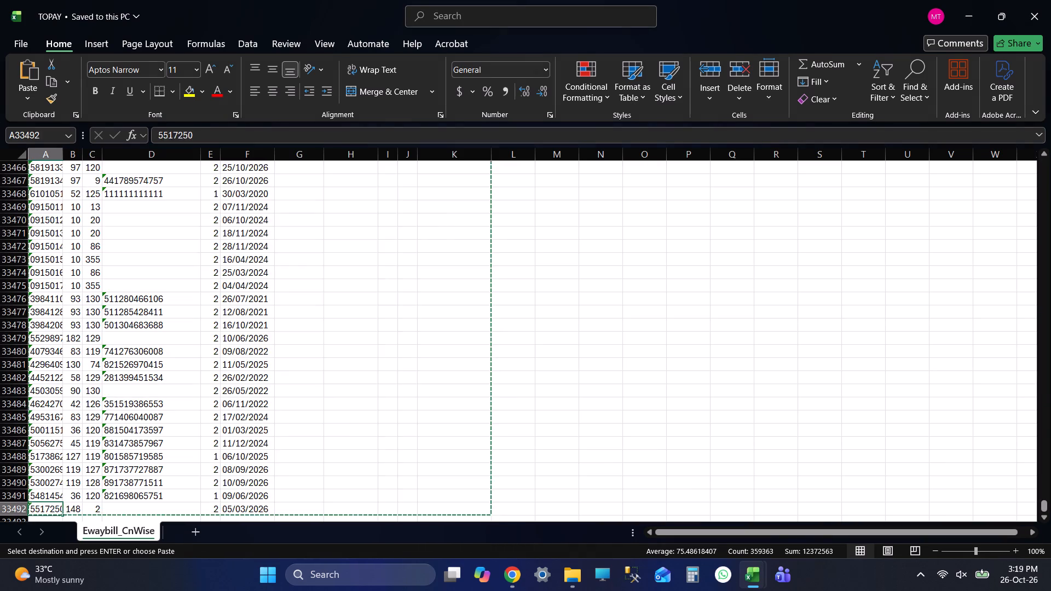
{"action": "key", "text": "Down"}
{"action": "key", "text": "Down"}
{"action": "key", "text": "ctrl+Up"}
{"action": "key", "text": "alt+Tab"}
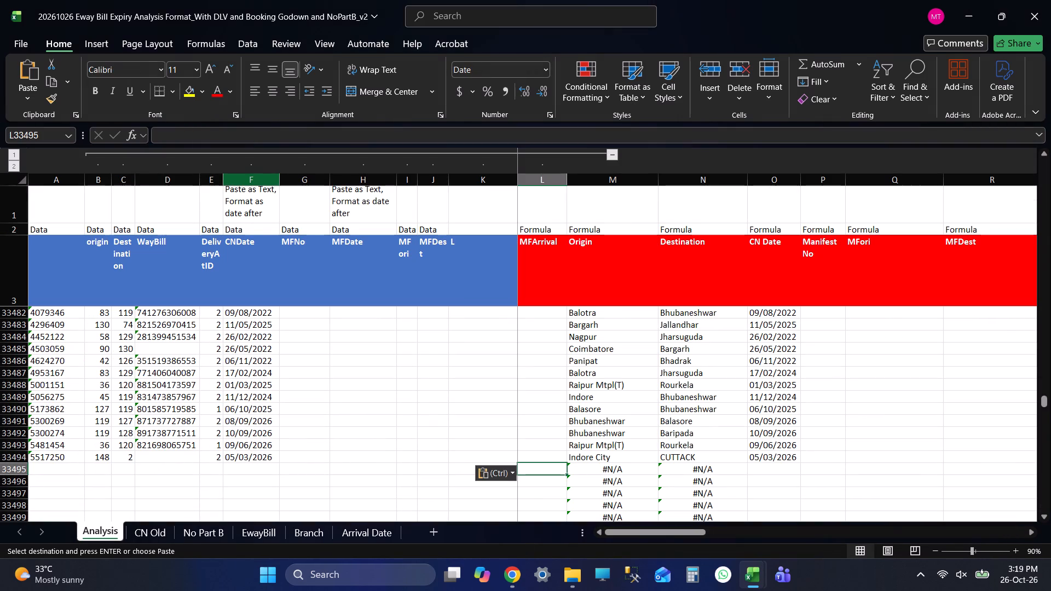
Clear the surplus formulas below the last data row in the Analysis sheet, from L33495 to the sheet's last column and row.
{"action": "key", "text": "Up"}
{"action": "key", "text": "Down"}
{"action": "key", "text": "ctrl+shift+Right"}
{"action": "key", "text": "ctrl+shift+Right"}
{"action": "key", "text": "ctrl+shift+Right"}
{"action": "key", "text": "ctrl+shift+Right"}
{"action": "key", "text": "ctrl+shift+Right"}
{"action": "key", "text": "ctrl+shift+Right"}
{"action": "key", "text": "ctrl+shift+Right"}
{"action": "key", "text": "ctrl+shift+Right"}
{"action": "key", "text": "ctrl+shift+Right"}
{"action": "key", "text": "ctrl+shift+Right"}
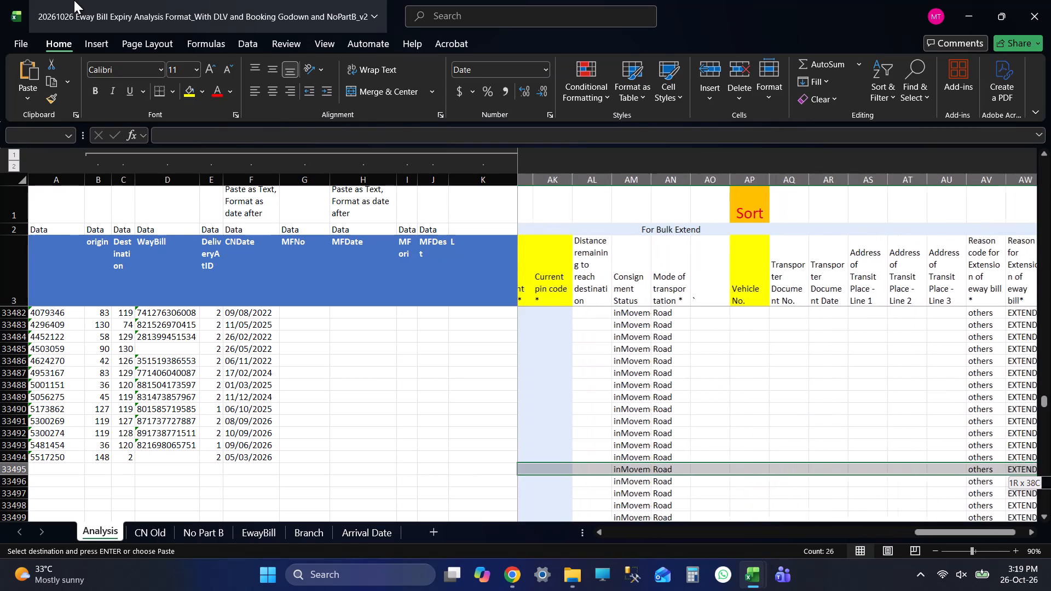
{"action": "key", "text": "ctrl+shift+Right"}
{"action": "key", "text": "ctrl+shift+Right"}
{"action": "key", "text": "ctrl+shift+Down"}
{"action": "key", "text": "Delete"}
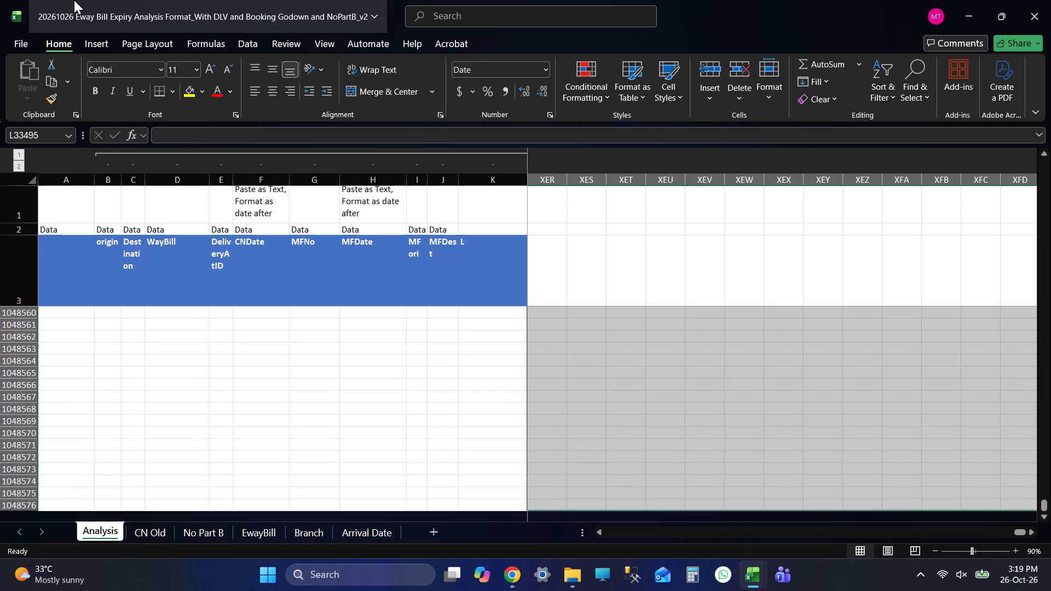
{"action": "key", "text": "ctrl+Up"}
{"action": "key", "text": "Right"}
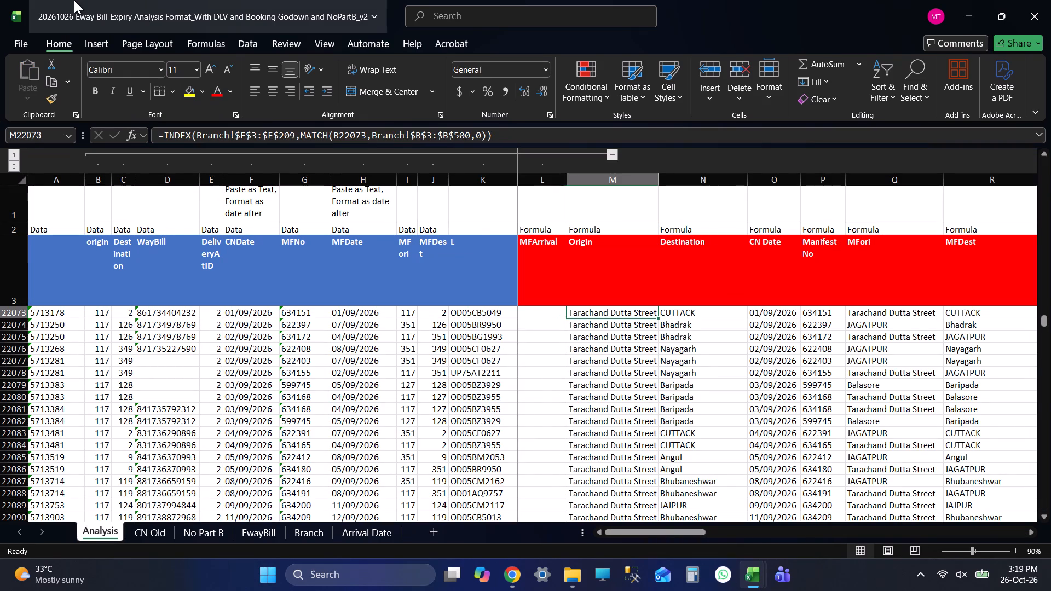
Check in columns M and A of the Analysis sheet where the formulas and data end, including the rows just below.
{"action": "key", "text": "ctrl+Up"}
{"action": "key", "text": "Down"}
{"action": "key", "text": "Down"}
{"action": "key", "text": "ctrl+Down"}
{"action": "key", "text": "Down"}
{"action": "key", "text": "Down"}
{"action": "key", "text": "Down"}
{"action": "key", "text": "Down"}
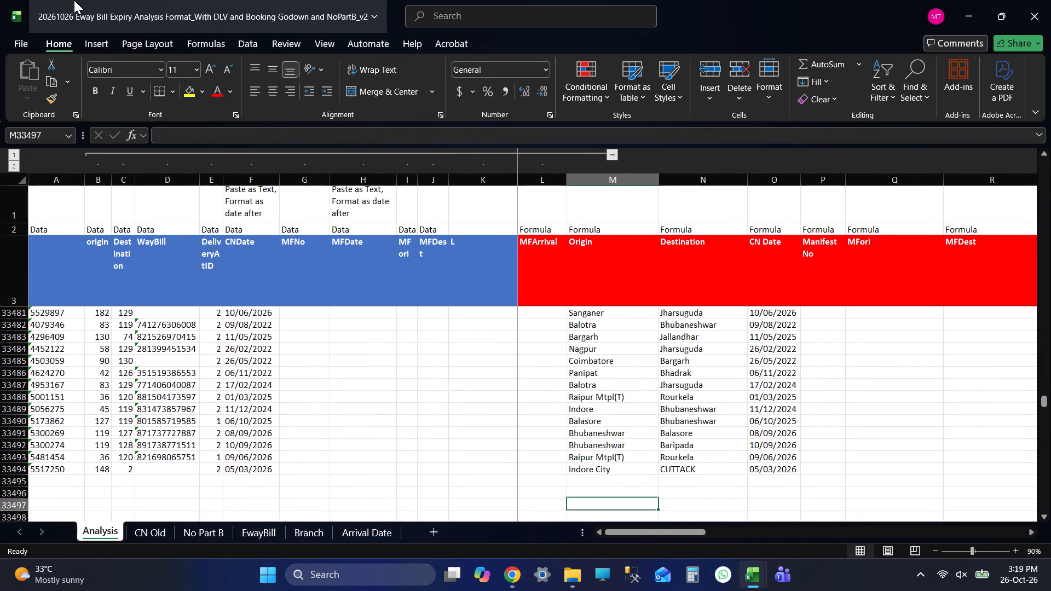
{"action": "key", "text": "Down"}
{"action": "key", "text": "Down"}
{"action": "key", "text": "ctrl+Up"}
{"action": "key", "text": "ctrl+Left"}
{"action": "key", "text": "ctrl+Left"}
{"action": "key", "text": "ctrl+Left"}
{"action": "key", "text": "ctrl+Left"}
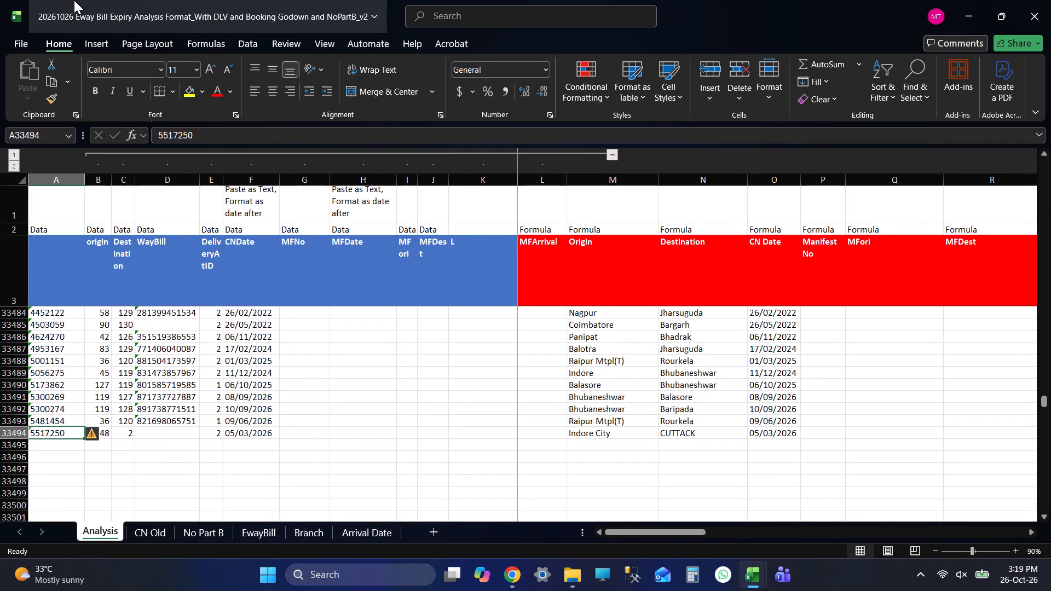
{"action": "key", "text": "ctrl+Up"}
{"action": "key", "text": "Down"}
{"action": "key", "text": "Down"}
{"action": "key", "text": "ctrl+Down"}
{"action": "key", "text": "Down"}
{"action": "key", "text": "Down"}
{"action": "key", "text": "Down"}
{"action": "key", "text": "Down"}
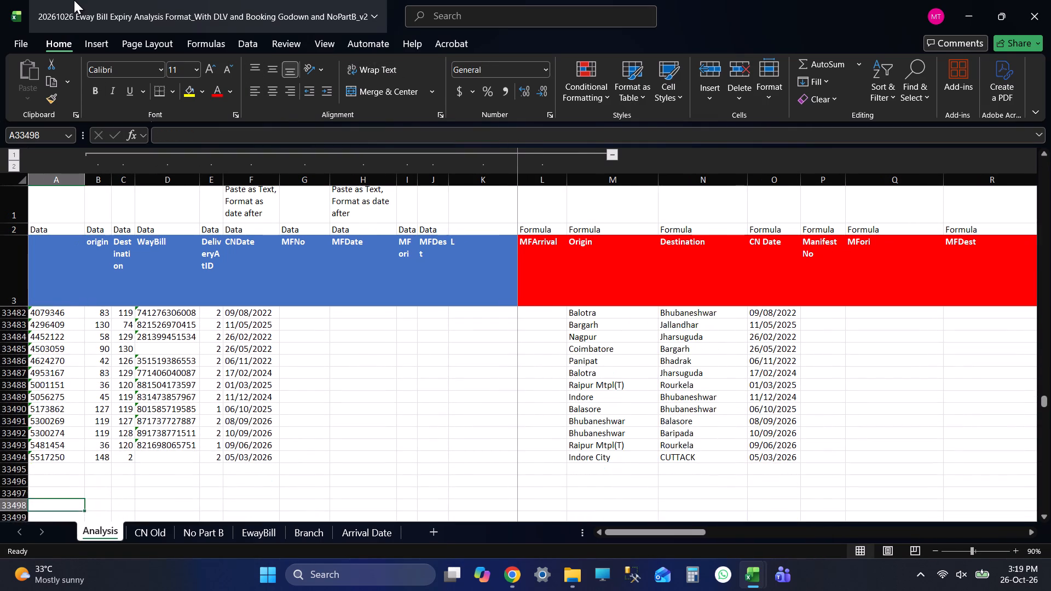
{"action": "key", "text": "Down"}
Examine the last data row of the Analysis sheet, row 33494, across its data columns and into the formula columns.
{"action": "key", "text": "ctrl+Up"}
{"action": "key", "text": "Right"}
{"action": "key", "text": "Right"}
{"action": "key", "text": "Right"}
{"action": "key", "text": "Right"}
{"action": "key", "text": "Right"}
{"action": "key", "text": "Right"}
{"action": "key", "text": "Right"}
{"action": "key", "text": "Right"}
{"action": "key", "text": "Right"}
{"action": "key", "text": "Right"}
{"action": "key", "text": "Right"}
{"action": "key", "text": "Right"}
{"action": "key", "text": "Right"}
{"action": "key", "text": "Right"}
{"action": "key", "text": "Right"}
{"action": "key", "text": "Right"}
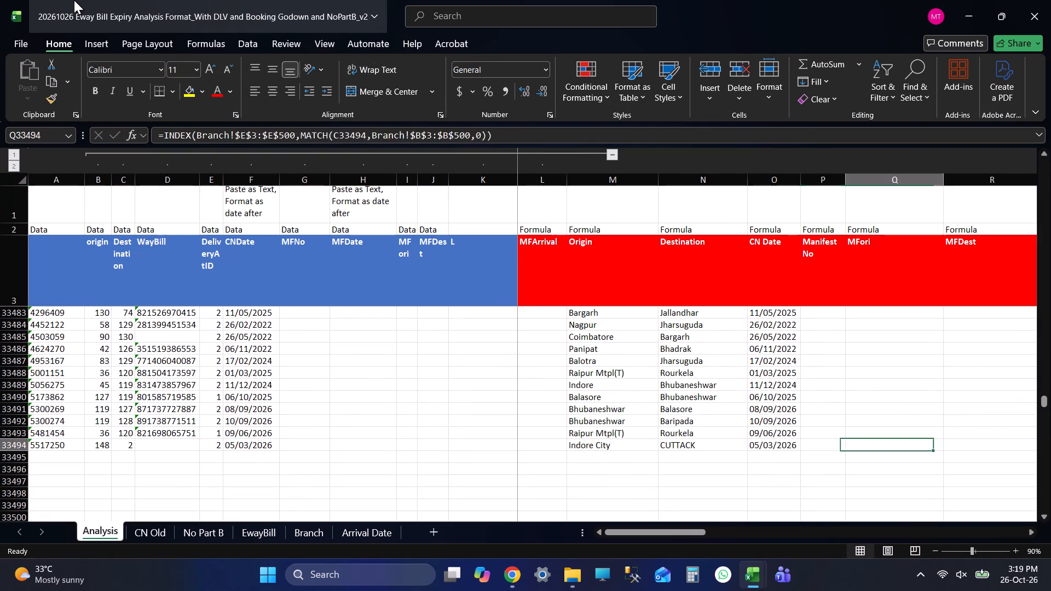
{"action": "key", "text": "ctrl+Left"}
{"action": "key", "text": "ctrl+Left"}
{"action": "key", "text": "ctrl+Left"}
{"action": "key", "text": "ctrl+Left"}
{"action": "key", "text": "Right"}
{"action": "key", "text": "Right"}
{"action": "key", "text": "Right"}
{"action": "key", "text": "Right"}
{"action": "key", "text": "Right"}
{"action": "key", "text": "Right"}
{"action": "key", "text": "Right"}
{"action": "key", "text": "Right"}
{"action": "key", "text": "Right"}
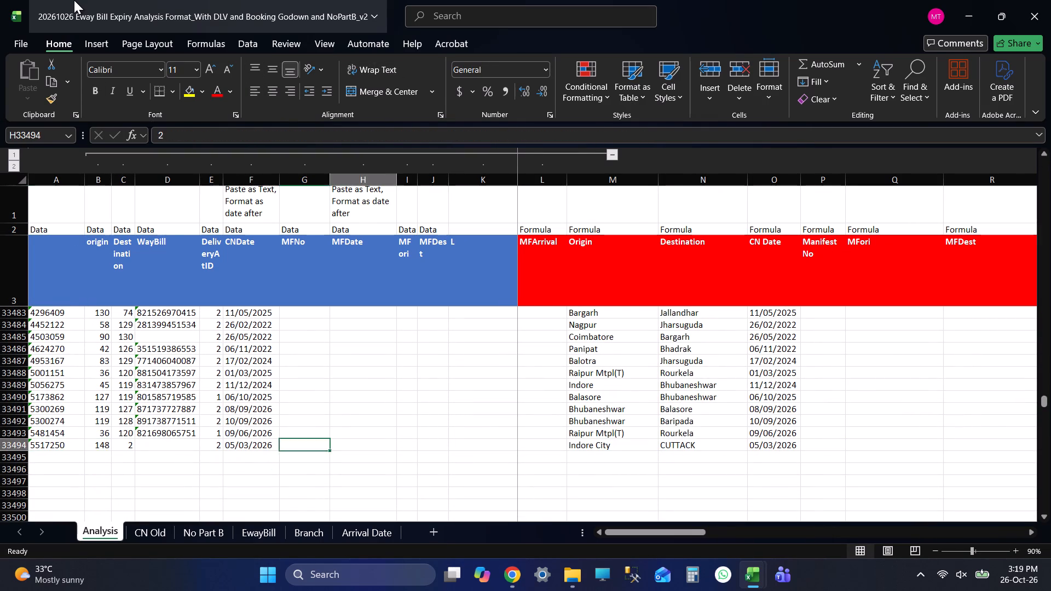
{"action": "key", "text": "Right"}
{"action": "key", "text": "Right"}
{"action": "key", "text": "Right"}
{"action": "key", "text": "ctrl+Left"}
{"action": "key", "text": "ctrl+Left"}
{"action": "key", "text": "ctrl+Left"}
{"action": "key", "text": "ctrl+Left"}
{"action": "key", "text": "Right"}
{"action": "key", "text": "Right"}
{"action": "key", "text": "Right"}
{"action": "key", "text": "Right"}
{"action": "key", "text": "Right"}
{"action": "key", "text": "Right"}
{"action": "key", "text": "Right"}
{"action": "key", "text": "Right"}
{"action": "key", "text": "Right"}
{"action": "key", "text": "Right"}
{"action": "key", "text": "Right"}
{"action": "key", "text": "Right"}
{"action": "key", "text": "Right"}
{"action": "key", "text": "Right"}
{"action": "key", "text": "Right"}
{"action": "key", "text": "Right"}
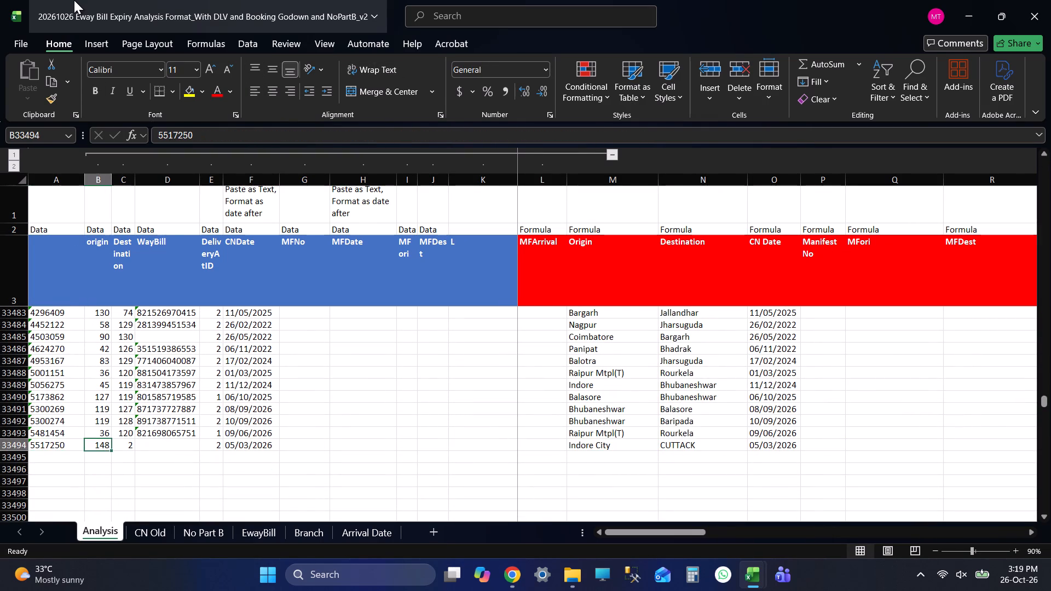
{"action": "key", "text": "ctrl+Left"}
{"action": "key", "text": "ctrl+Left"}
{"action": "key", "text": "ctrl+Left"}
{"action": "key", "text": "ctrl+Left"}
{"action": "key", "text": "Right"}
{"action": "key", "text": "Right"}
{"action": "key", "text": "Right"}
{"action": "key", "text": "Right"}
{"action": "key", "text": "Right"}
{"action": "key", "text": "Right"}
{"action": "key", "text": "Right"}
{"action": "key", "text": "Right"}
{"action": "key", "text": "Right"}
{"action": "key", "text": "Right"}
{"action": "key", "text": "Right"}
{"action": "key", "text": "Right"}
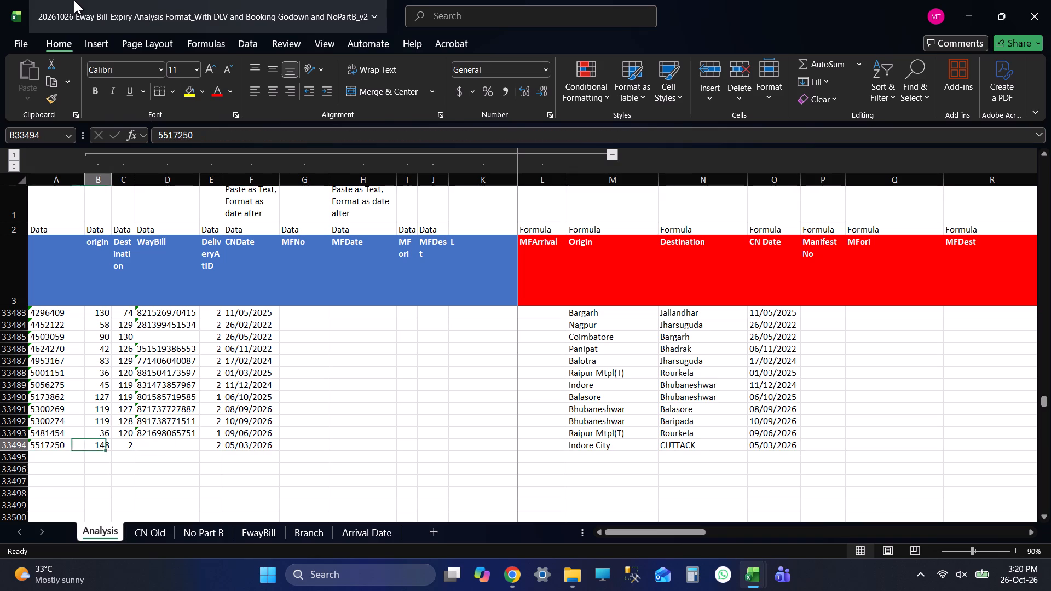
{"action": "key", "text": "ctrl+Left"}
{"action": "key", "text": "ctrl+Left"}
{"action": "key", "text": "ctrl+Left"}
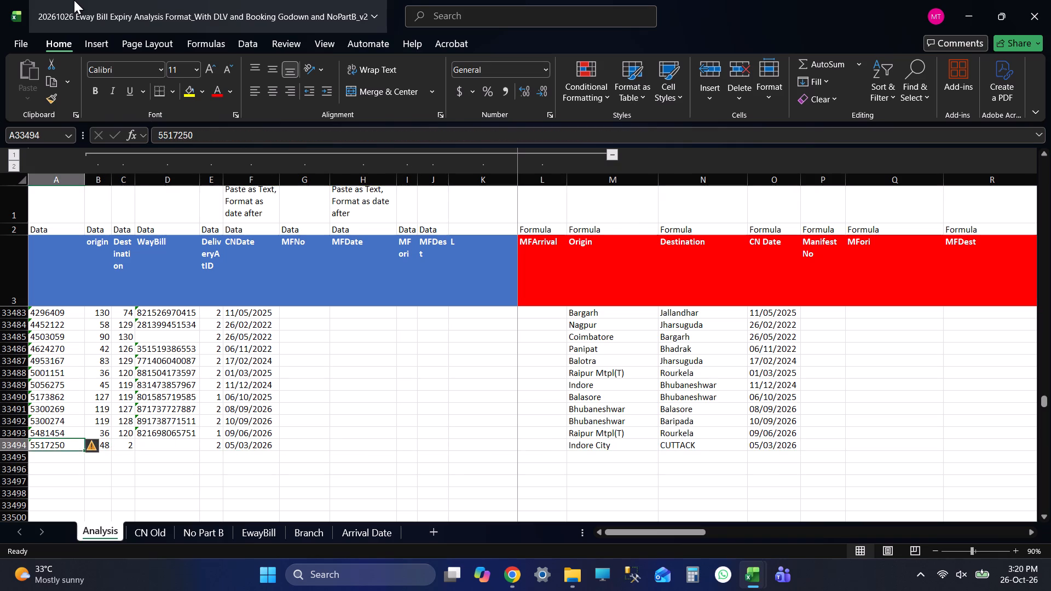
{"action": "key", "text": "Right"}
{"action": "key", "text": "Right"}
{"action": "key", "text": "Right"}
{"action": "key", "text": "Right"}
{"action": "key", "text": "Right"}
{"action": "key", "text": "Right"}
{"action": "key", "text": "Right"}
{"action": "key", "text": "Right"}
{"action": "key", "text": "Right"}
{"action": "key", "text": "Right"}
{"action": "key", "text": "Right"}
{"action": "key", "text": "Right"}
{"action": "key", "text": "Right"}
{"action": "key", "text": "ctrl+Left"}
{"action": "key", "text": "ctrl+Left"}
{"action": "key", "text": "ctrl+Left"}
{"action": "key", "text": "ctrl+Left"}
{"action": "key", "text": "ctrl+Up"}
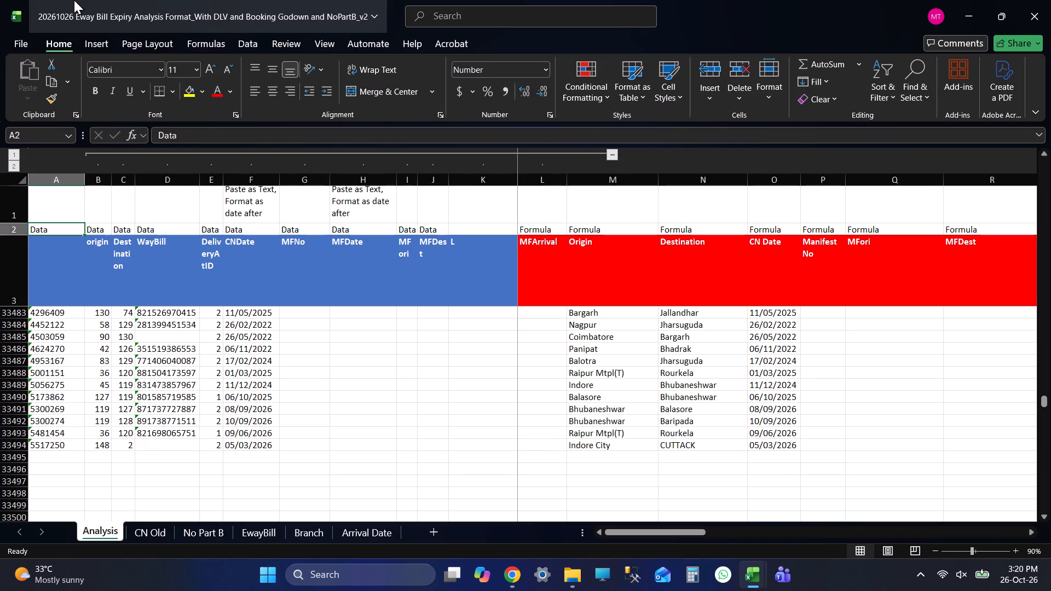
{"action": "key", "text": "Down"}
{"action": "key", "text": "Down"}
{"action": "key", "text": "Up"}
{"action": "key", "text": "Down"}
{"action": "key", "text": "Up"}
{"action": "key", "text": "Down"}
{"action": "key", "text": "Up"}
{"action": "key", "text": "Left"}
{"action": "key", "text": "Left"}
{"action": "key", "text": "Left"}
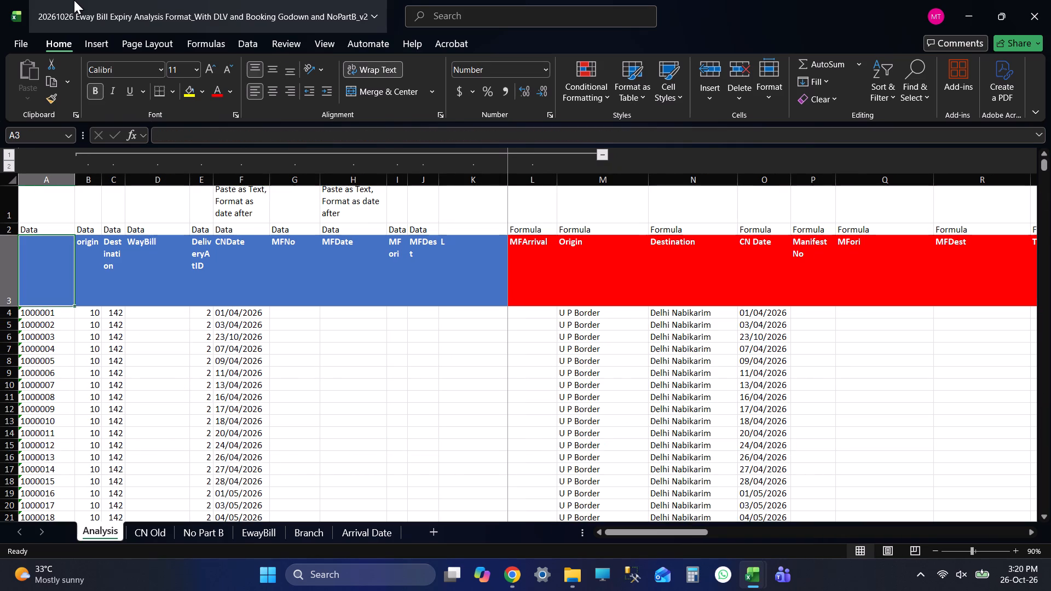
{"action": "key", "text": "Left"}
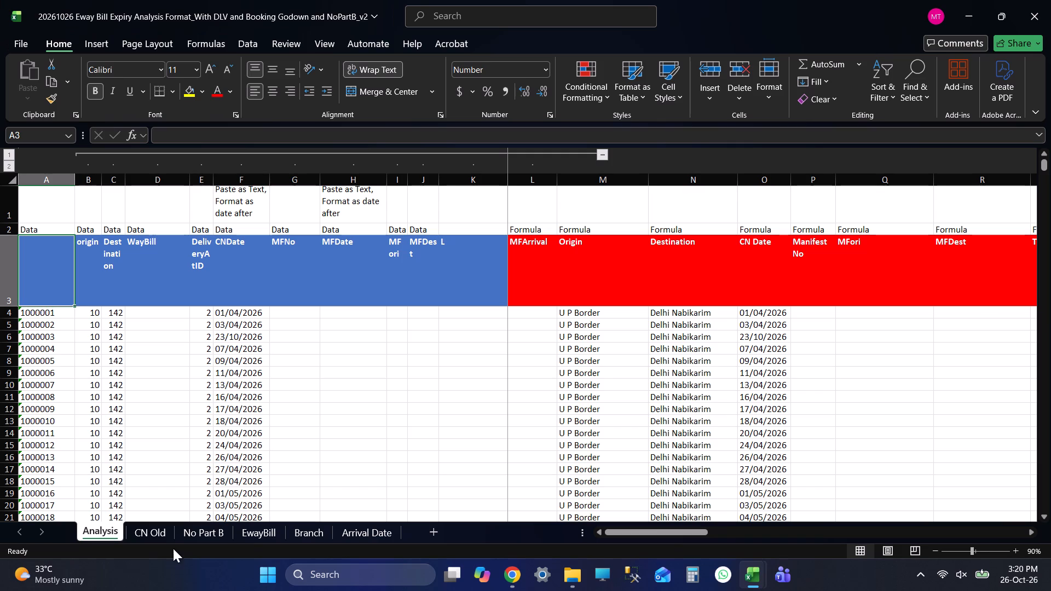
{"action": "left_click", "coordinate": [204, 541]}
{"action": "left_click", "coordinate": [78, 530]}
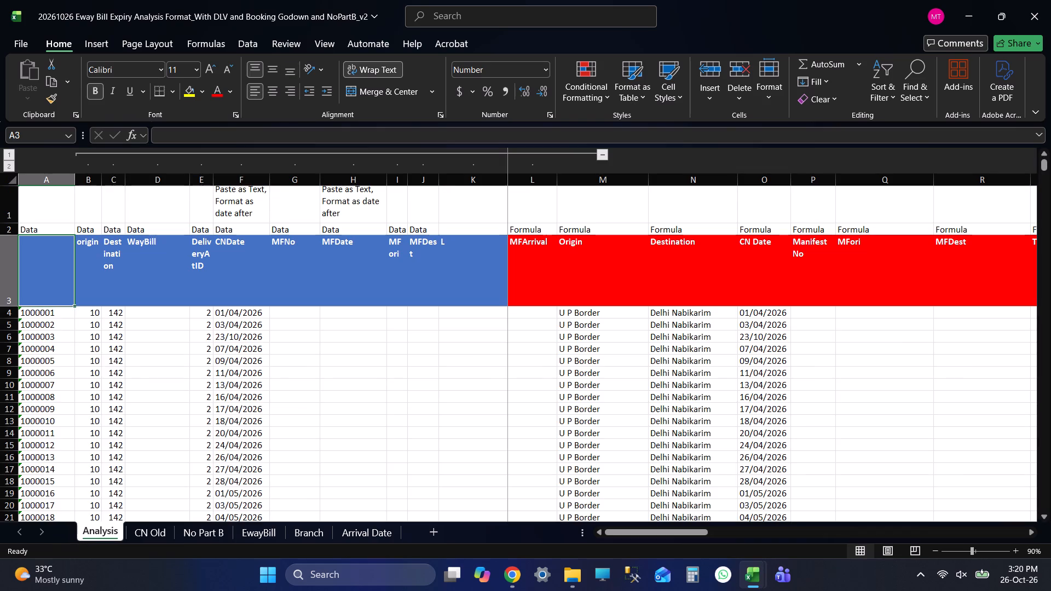
Recheck the end of the Analysis data, looking at the rows below it and across the last row into the formula columns.
{"action": "key", "text": "ctrl+Down"}
{"action": "key", "text": "Down"}
{"action": "key", "text": "Down"}
{"action": "key", "text": "Down"}
{"action": "key", "text": "Down"}
{"action": "key", "text": "Down"}
{"action": "key", "text": "Down"}
{"action": "key", "text": "Down"}
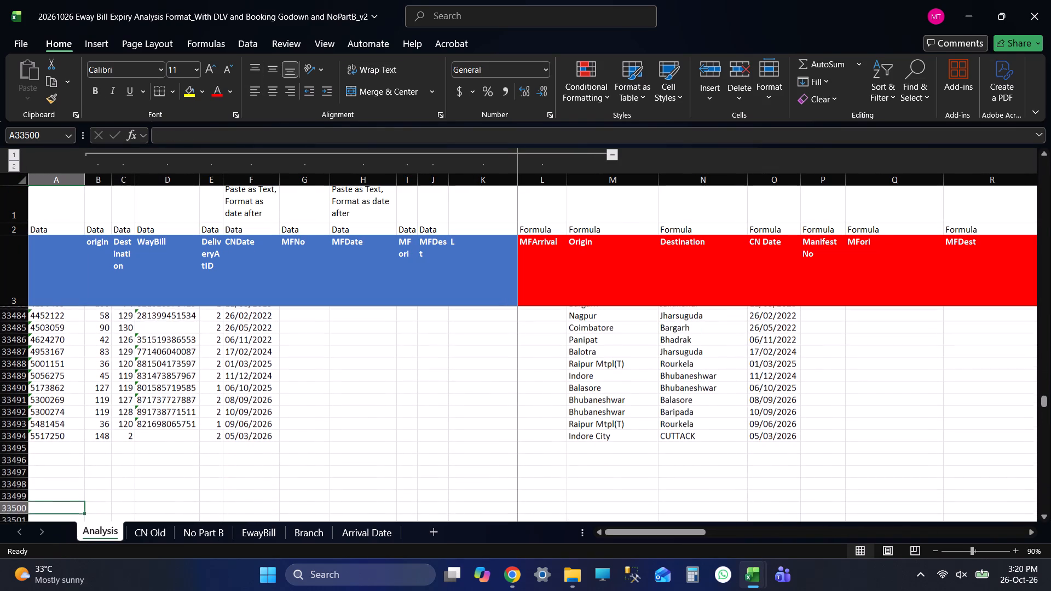
{"action": "key", "text": "ctrl+Up"}
{"action": "key", "text": "Right"}
{"action": "key", "text": "Right"}
{"action": "key", "text": "Right"}
{"action": "key", "text": "Right"}
{"action": "key", "text": "Right"}
{"action": "key", "text": "Right"}
{"action": "key", "text": "Right"}
{"action": "key", "text": "Right"}
{"action": "key", "text": "Right"}
{"action": "key", "text": "Right"}
{"action": "key", "text": "Right"}
{"action": "key", "text": "Right"}
{"action": "key", "text": "Right"}
{"action": "key", "text": "Right"}
{"action": "key", "text": "Right"}
{"action": "key", "text": "ctrl+Left"}
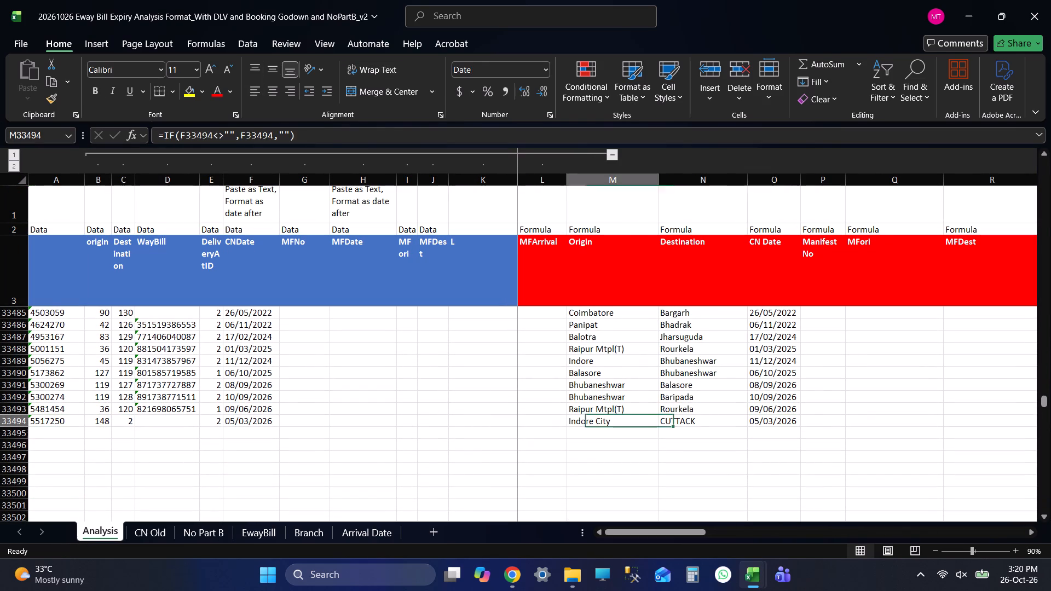
Examine the last data row of the Analysis sheet, row 33494, again from column A across to the formula columns.
{"action": "key", "text": "ctrl+Left"}
{"action": "key", "text": "ctrl+Left"}
{"action": "key", "text": "ctrl+Left"}
{"action": "key", "text": "ctrl+Left"}
{"action": "key", "text": "Right"}
{"action": "key", "text": "Right"}
{"action": "key", "text": "Right"}
{"action": "key", "text": "Right"}
{"action": "key", "text": "Right"}
{"action": "key", "text": "Right"}
{"action": "key", "text": "Right"}
{"action": "key", "text": "Right"}
{"action": "key", "text": "Right"}
{"action": "key", "text": "Right"}
{"action": "key", "text": "Right"}
{"action": "key", "text": "Right"}
{"action": "key", "text": "Right"}
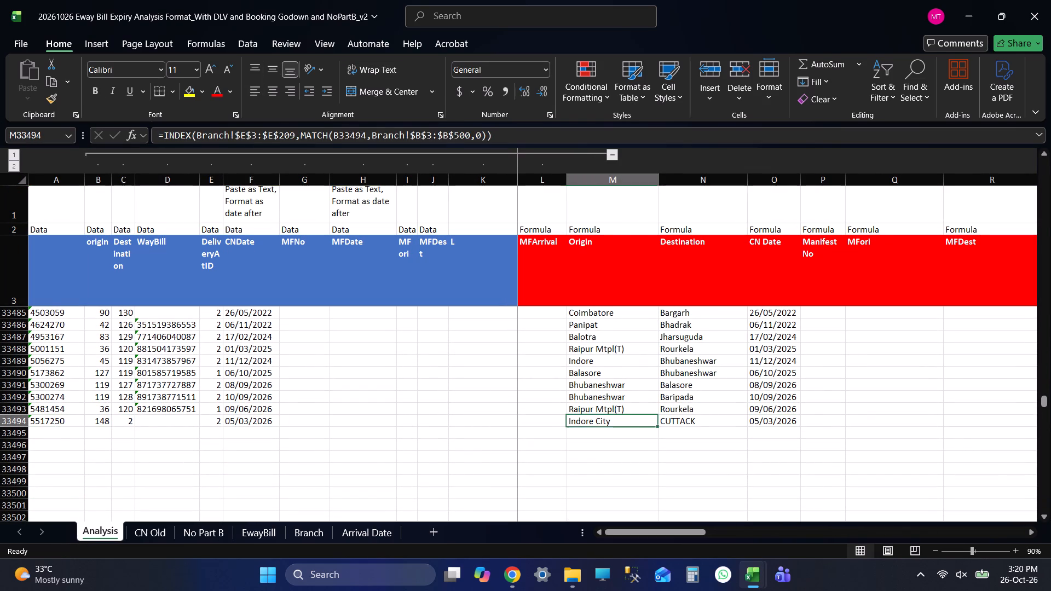
{"action": "key", "text": "ctrl+Left"}
{"action": "key", "text": "ctrl+Left"}
{"action": "key", "text": "ctrl+Left"}
{"action": "key", "text": "Left"}
{"action": "key", "text": "Right"}
{"action": "key", "text": "Right"}
{"action": "key", "text": "Right"}
{"action": "key", "text": "Right"}
{"action": "key", "text": "Right"}
{"action": "key", "text": "Right"}
{"action": "key", "text": "Right"}
{"action": "key", "text": "Right"}
{"action": "key", "text": "Right"}
{"action": "key", "text": "Right"}
{"action": "key", "text": "Right"}
{"action": "key", "text": "Right"}
{"action": "key", "text": "Right"}
{"action": "key", "text": "Right"}
{"action": "key", "text": "Right"}
{"action": "key", "text": "Right"}
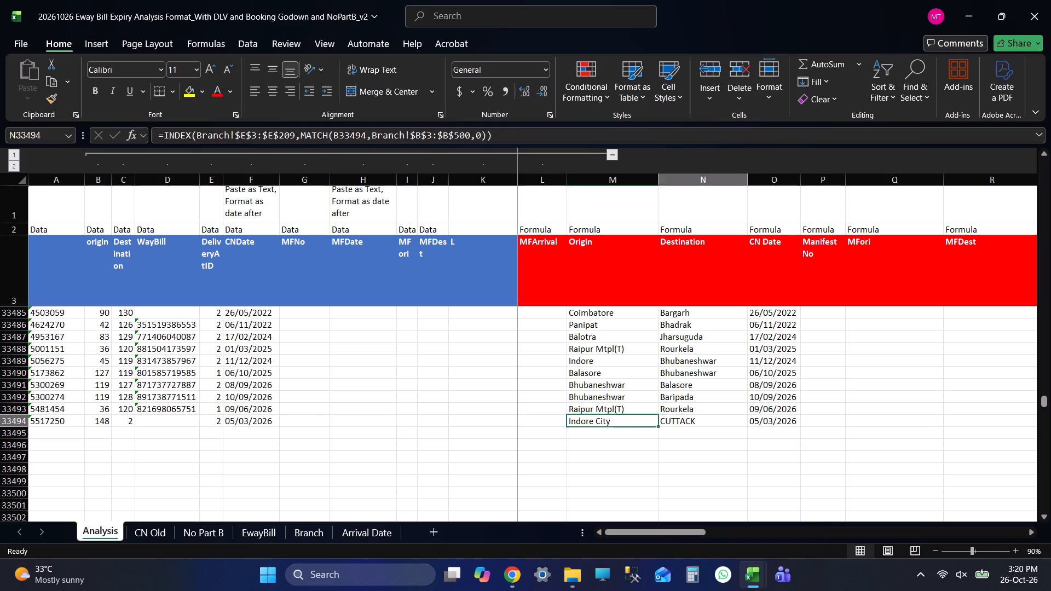
{"action": "key", "text": "ctrl+Left"}
{"action": "key", "text": "ctrl+Left"}
{"action": "key", "text": "ctrl+Left"}
{"action": "key", "text": "ctrl+Left"}
Check the start of the Analysis data, at the column A header and the first rows beneath it.
{"action": "key", "text": "ctrl+Up"}
{"action": "key", "text": "Down"}
{"action": "key", "text": "Down"}
{"action": "key", "text": "Up"}
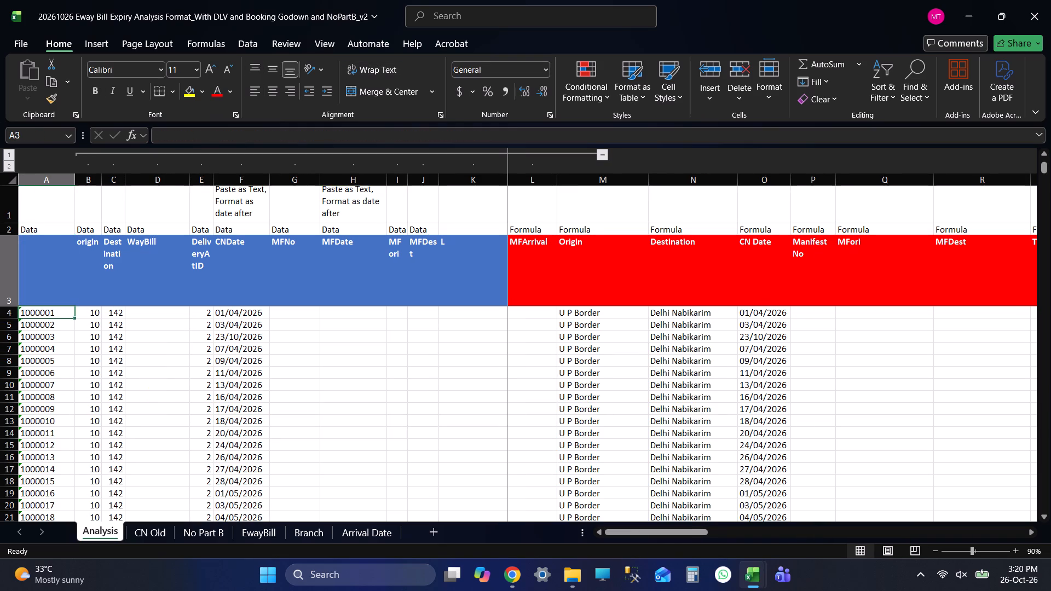
{"action": "key", "text": "Down"}
{"action": "key", "text": "Up"}
{"action": "key", "text": "Left"}
{"action": "key", "text": "Left"}
{"action": "key", "text": "Left"}
{"action": "key", "text": "Left"}
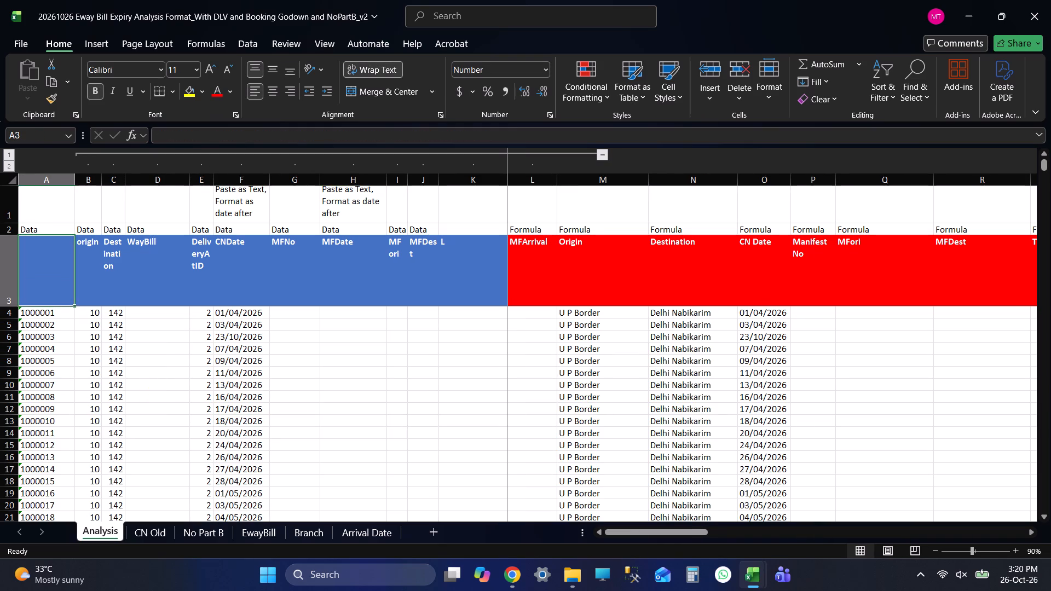
Show the No Part B sheet in the analysis workbook and close the TOPAY workbook.
{"action": "left_click", "coordinate": [192, 535]}
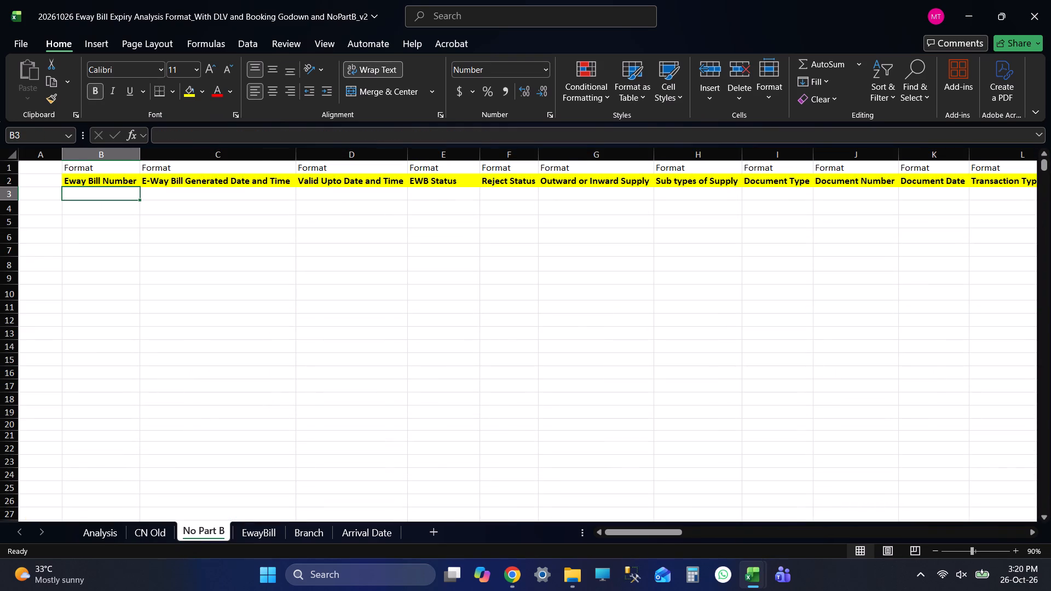
{"action": "key", "text": "alt+Tab"}
{"action": "key", "text": "alt+Tab"}
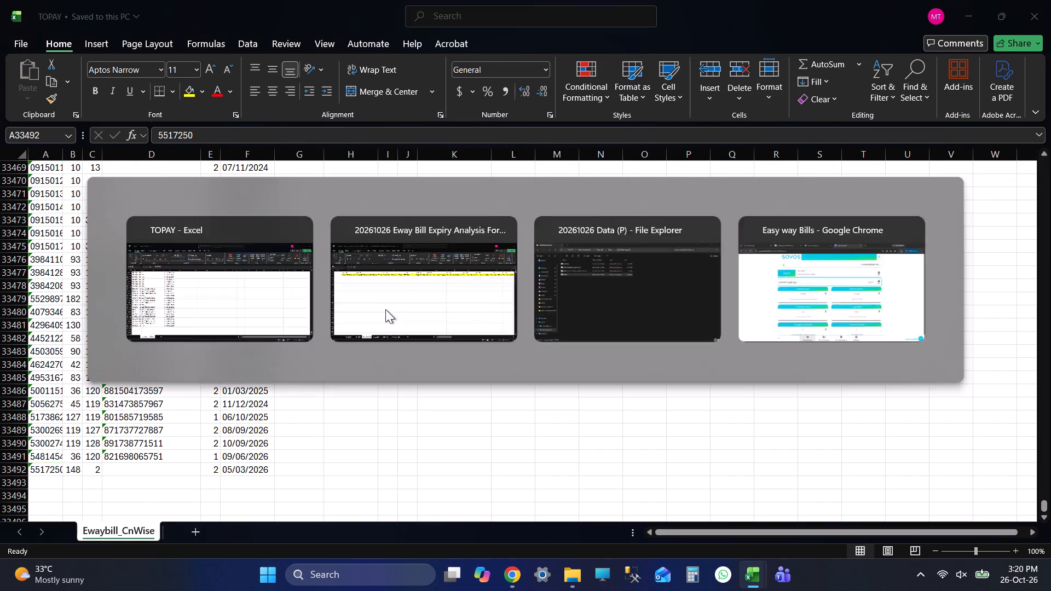
{"action": "key", "text": "alt+Tab"}
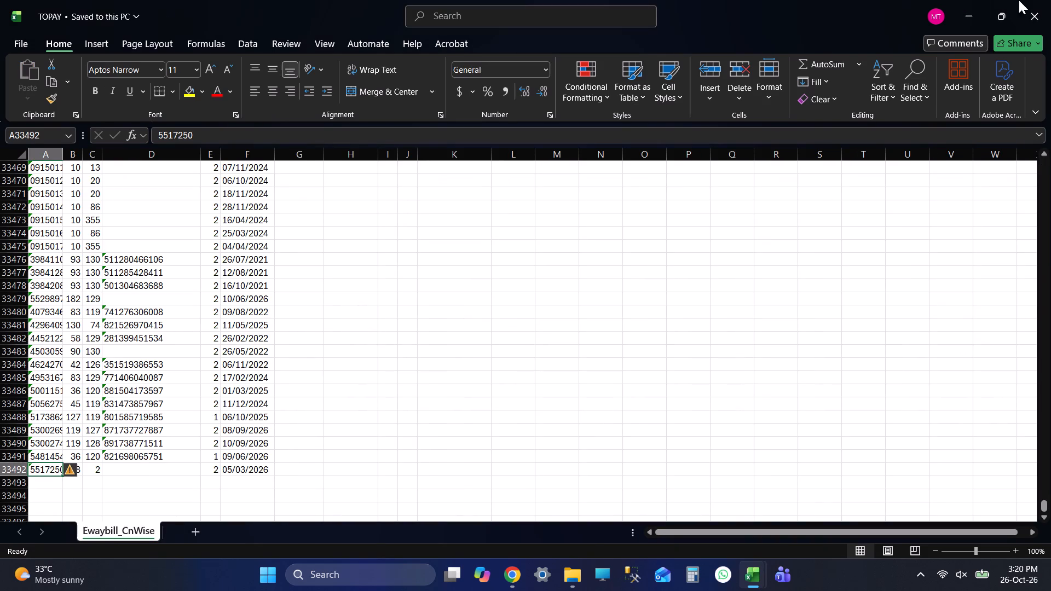
{"action": "left_click", "coordinate": [1042, 0]}
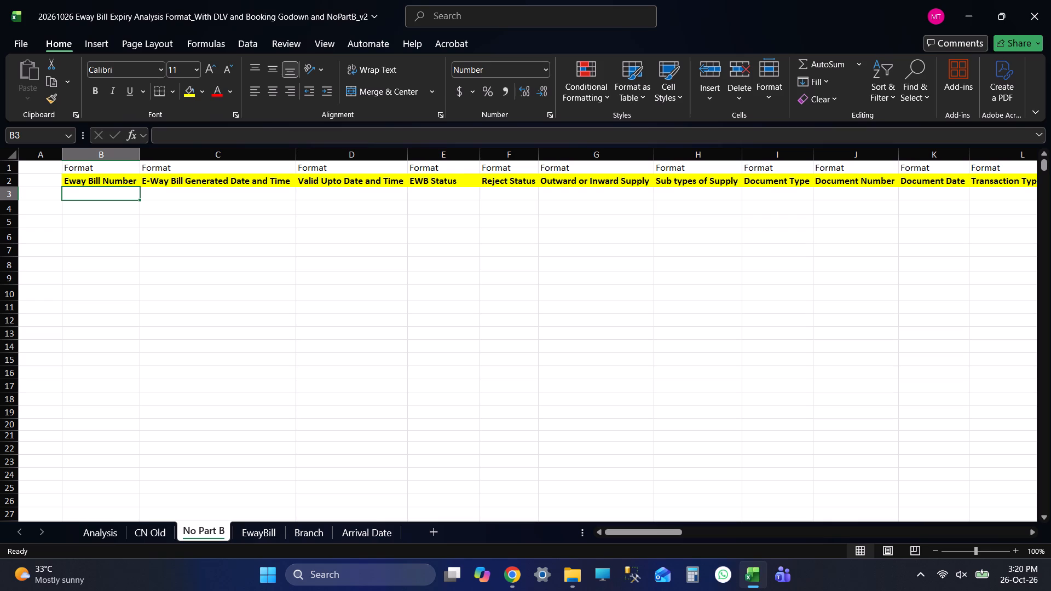
Select B3 in the No Part B sheet and open PARTB_NOT_UPDATED_FOR_12D (53) from the 20261026 Data (P) folder.
{"action": "key", "text": "Up"}
{"action": "key", "text": "Up"}
{"action": "key", "text": "Up"}
{"action": "key", "text": "Up"}
{"action": "key", "text": "Up"}
{"action": "key", "text": "Up"}
{"action": "key", "text": "Up"}
{"action": "key", "text": "Up"}
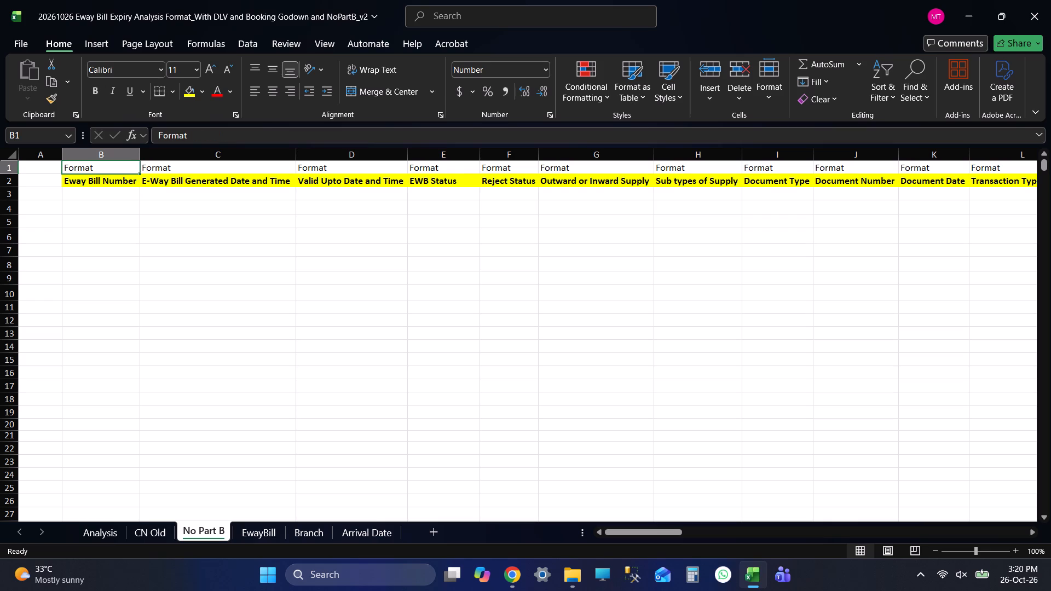
{"action": "key", "text": "Down"}
{"action": "key", "text": "Down"}
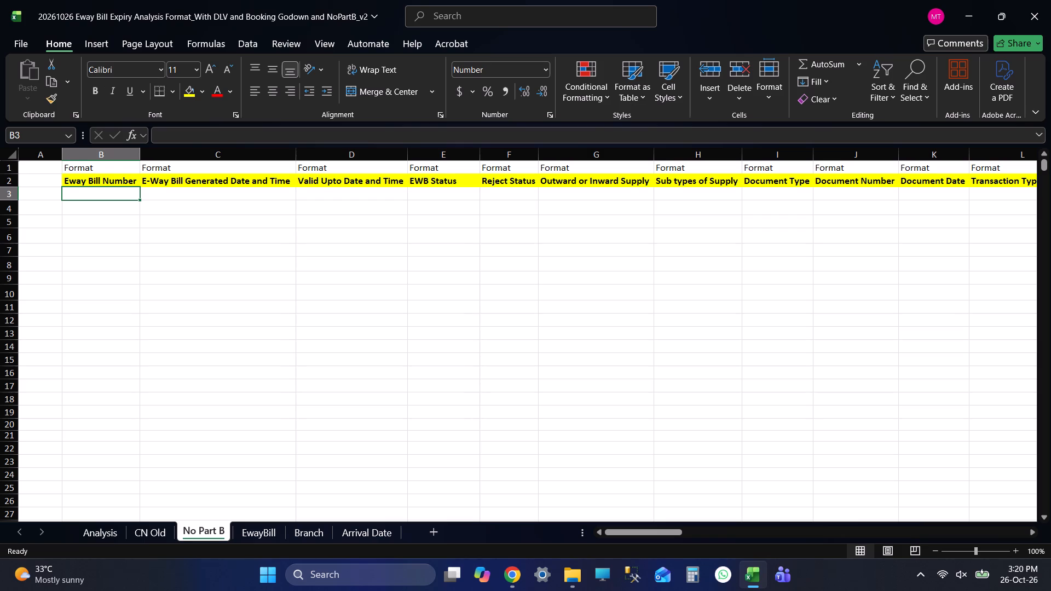
{"action": "key", "text": "alt+Tab"}
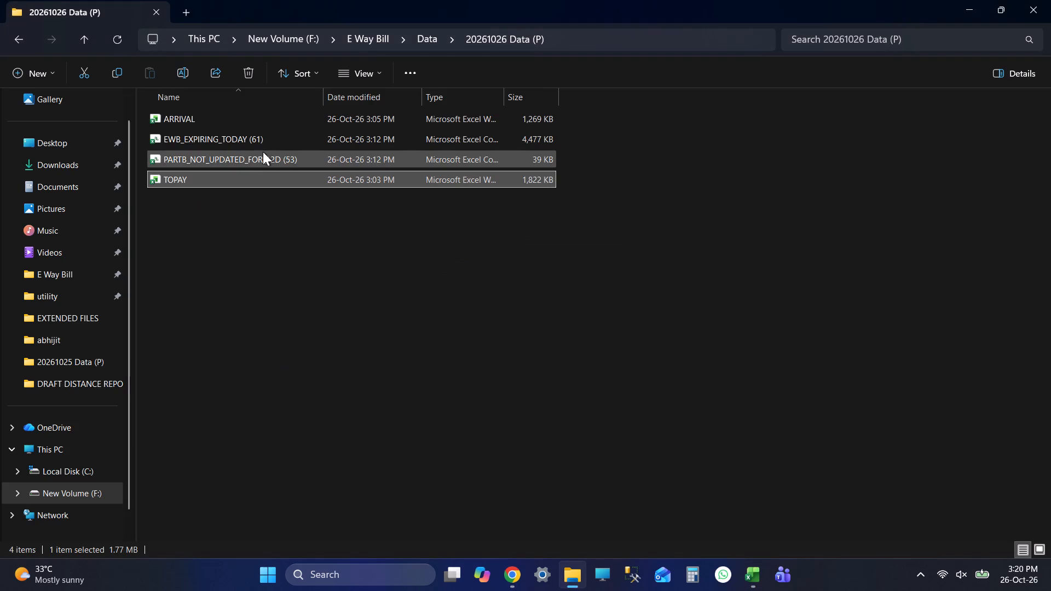
{"action": "double_click", "coordinate": [255, 151]}
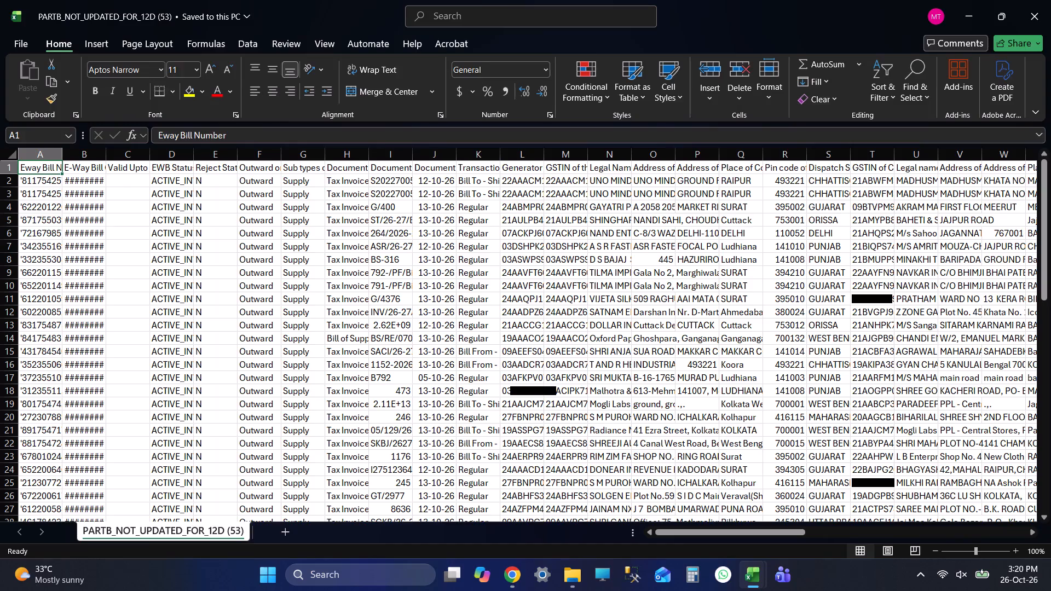
Replace every apostrophe with nothing in the Eway Bill Number column, from A2 to A66.
{"action": "key", "text": "Up"}
{"action": "key", "text": "Up"}
{"action": "key", "text": "Up"}
{"action": "key", "text": "Up"}
{"action": "key", "text": "Up"}
{"action": "key", "text": "Up"}
{"action": "key", "text": "Up"}
{"action": "key", "text": "Up"}
{"action": "key", "text": "Up"}
{"action": "key", "text": "Down"}
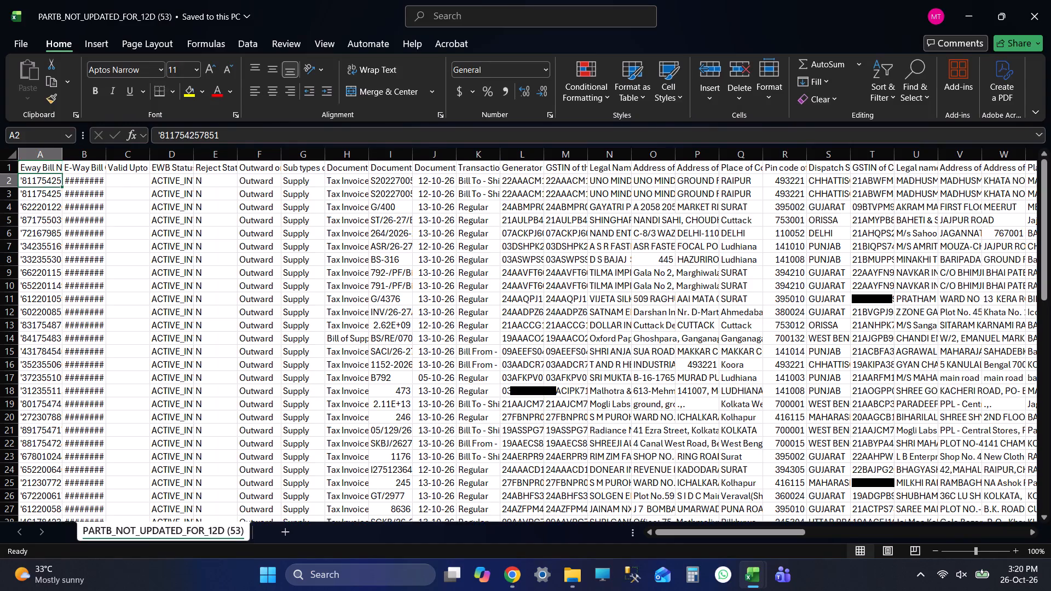
{"action": "key", "text": "ctrl+shift+Down"}
{"action": "key", "text": "ctrl+h"}
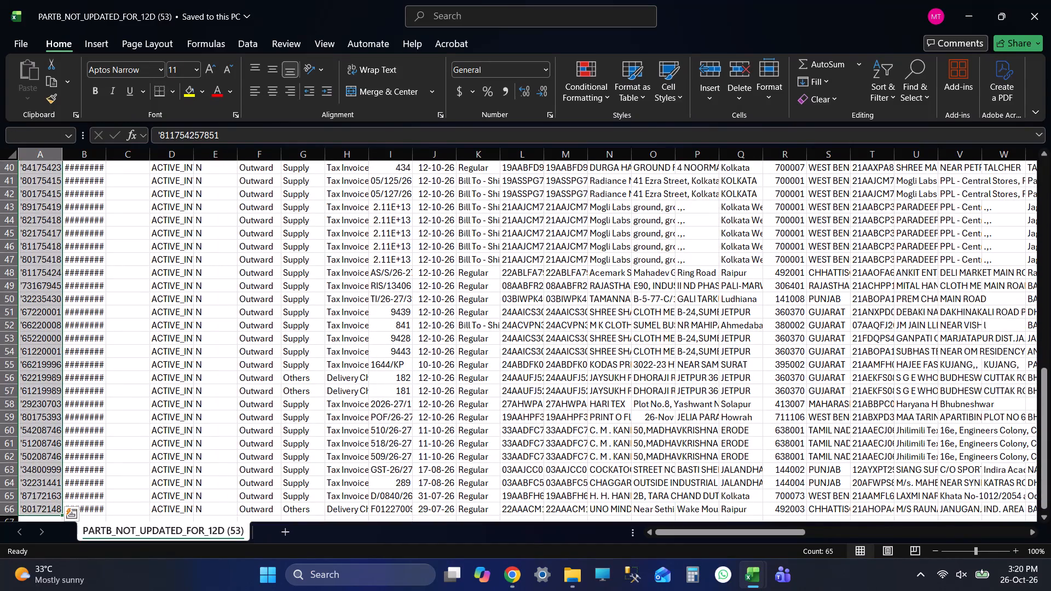
{"action": "key", "text": "apostrophe"}
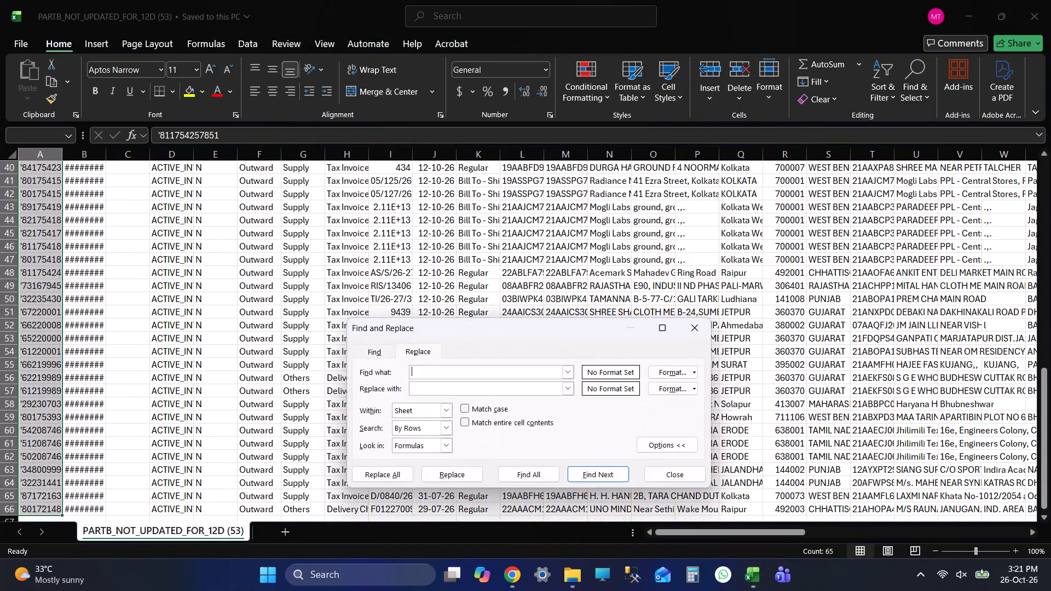
{"action": "left_click", "coordinate": [393, 482]}
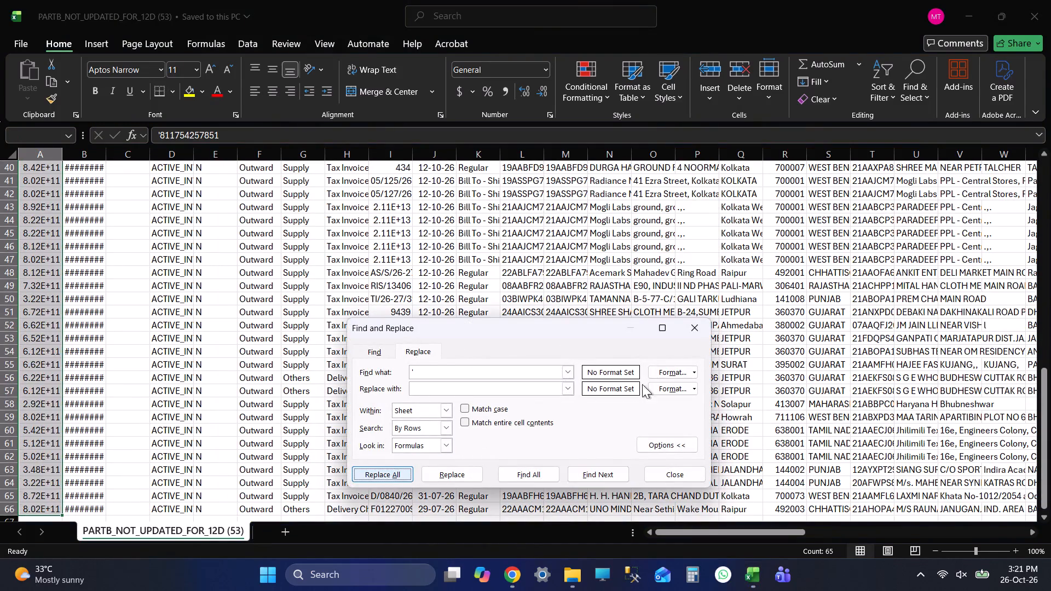
{"action": "left_click", "coordinate": [621, 444]}
{"action": "left_click", "coordinate": [673, 467]}
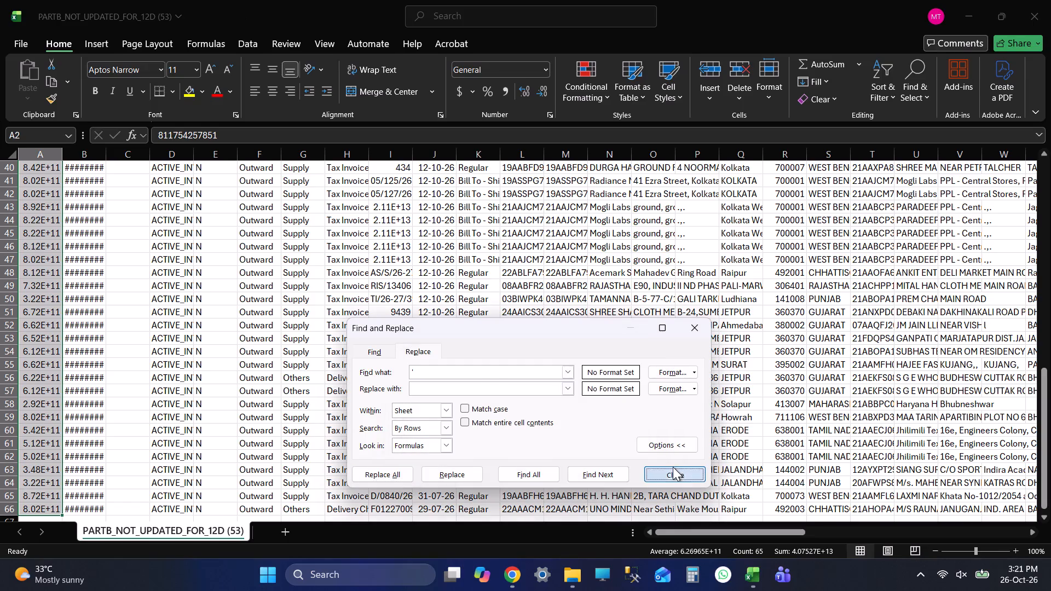
Format the Eway Bill Numbers in A2:A66 as Number with no decimal places and save the file.
{"action": "left_click", "coordinate": [546, 69]}
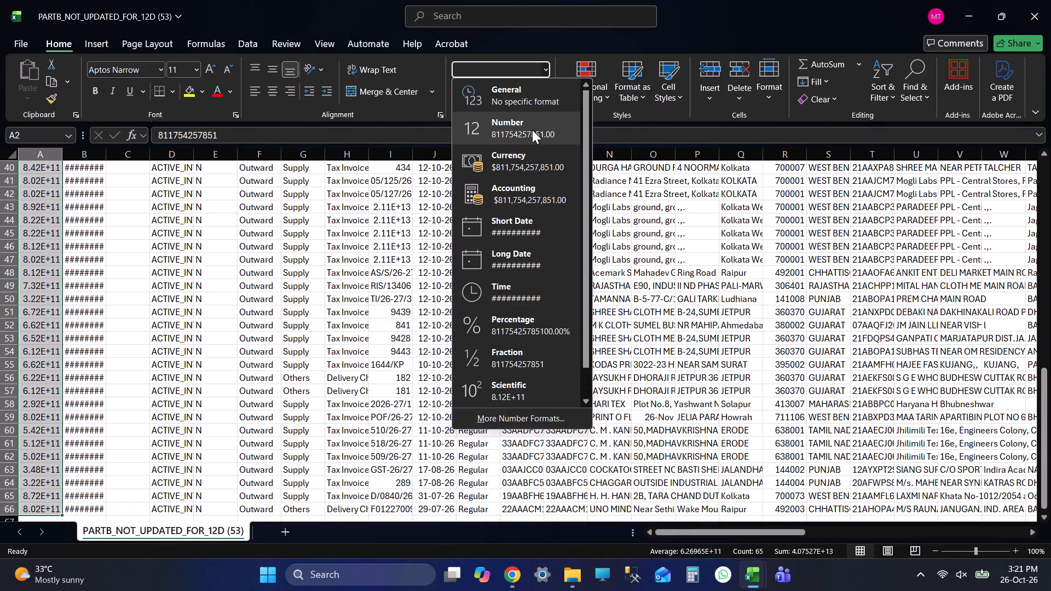
{"action": "left_click", "coordinate": [532, 130]}
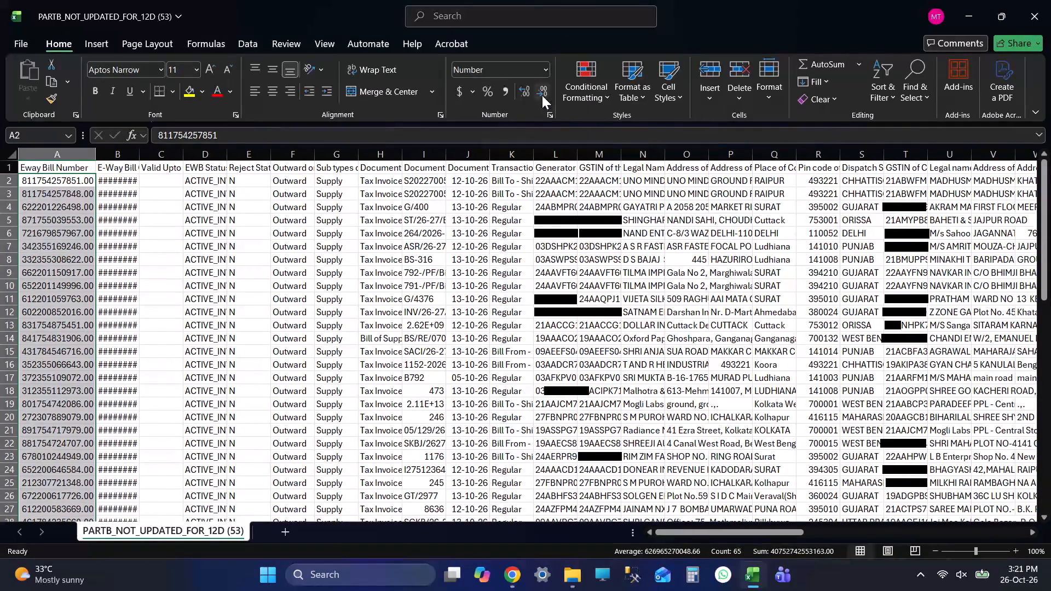
{"action": "left_click", "coordinate": [542, 88]}
{"action": "left_click", "coordinate": [542, 88]}
{"action": "key", "text": "ctrl+s"}
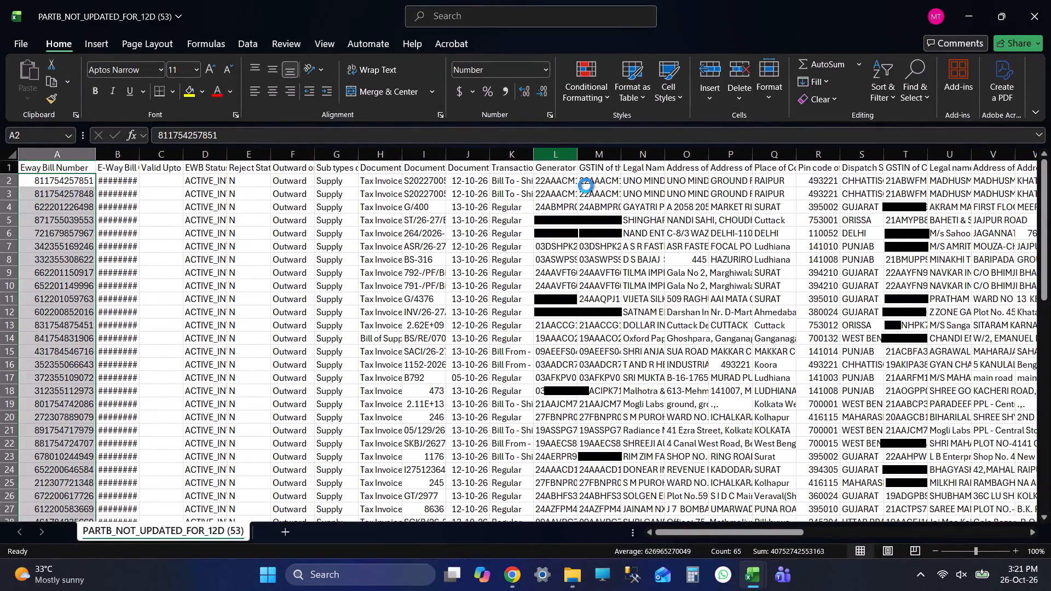
Copy all data rows below the header, A2:AL66, from the PARTB file and paste them into the No Part B sheet at B3.
{"action": "key", "text": "Up"}
{"action": "key", "text": "Up"}
{"action": "key", "text": "Up"}
{"action": "key", "text": "Up"}
{"action": "key", "text": "Up"}
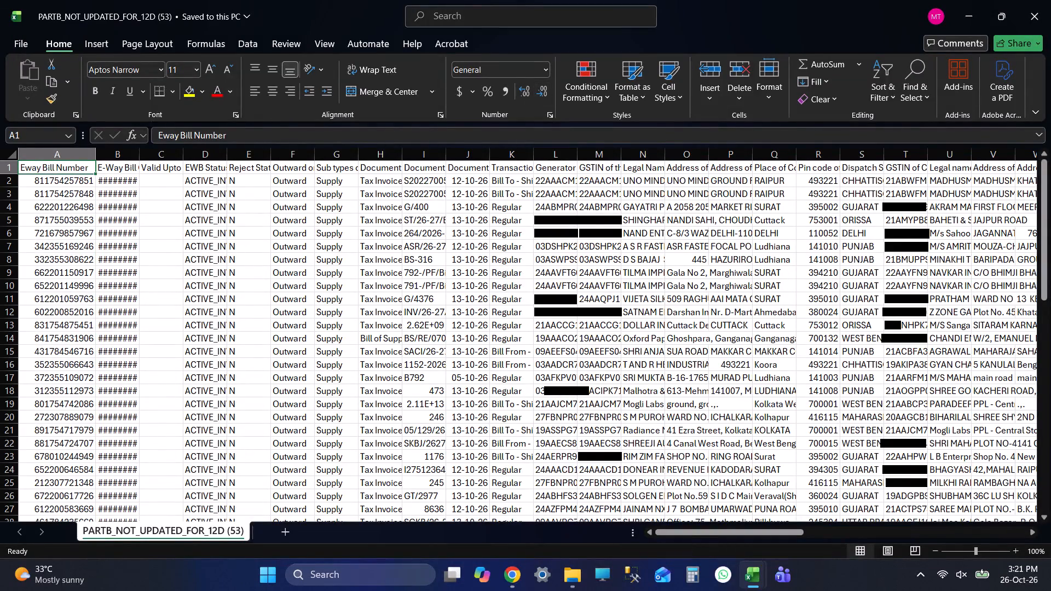
{"action": "key", "text": "Up"}
{"action": "key", "text": "Up"}
{"action": "key", "text": "Up"}
{"action": "key", "text": "Up"}
{"action": "key", "text": "Up"}
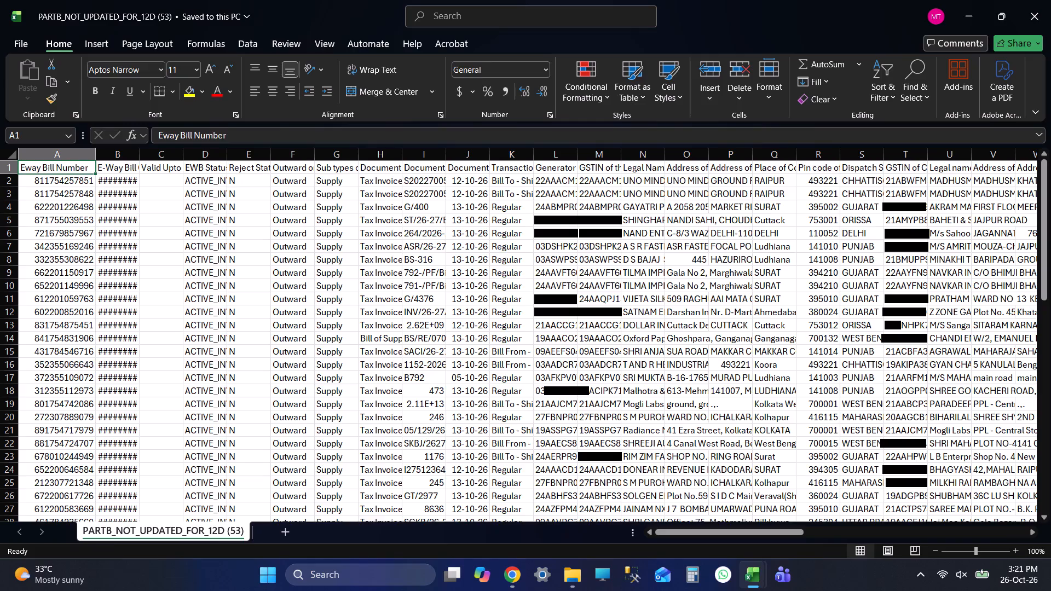
{"action": "key", "text": "Up"}
{"action": "key", "text": "Up"}
{"action": "key", "text": "Up"}
{"action": "key", "text": "Up"}
{"action": "key", "text": "Up"}
{"action": "key", "text": "Up"}
{"action": "key", "text": "Up"}
{"action": "key", "text": "Up"}
{"action": "key", "text": "Down"}
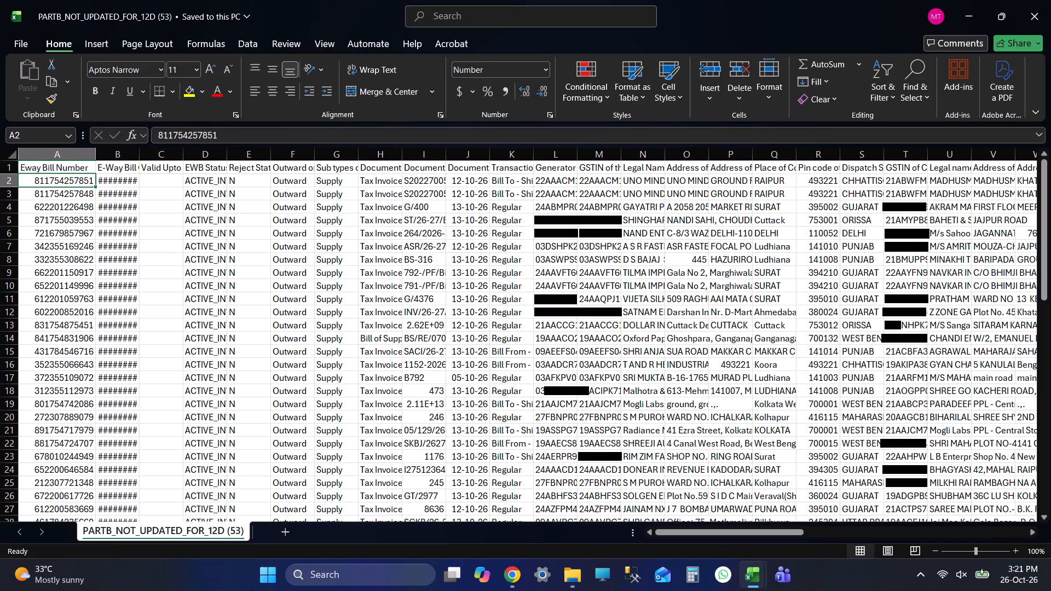
{"action": "key", "text": "ctrl+shift+Right"}
{"action": "key", "text": "ctrl+shift+Right"}
{"action": "key", "text": "ctrl+shift+Right"}
{"action": "key", "text": "ctrl+shift+Right"}
{"action": "key", "text": "ctrl+shift+Right"}
{"action": "key", "text": "ctrl+shift+Right"}
{"action": "key", "text": "ctrl+shift+Right"}
{"action": "key", "text": "ctrl+shift+Down"}
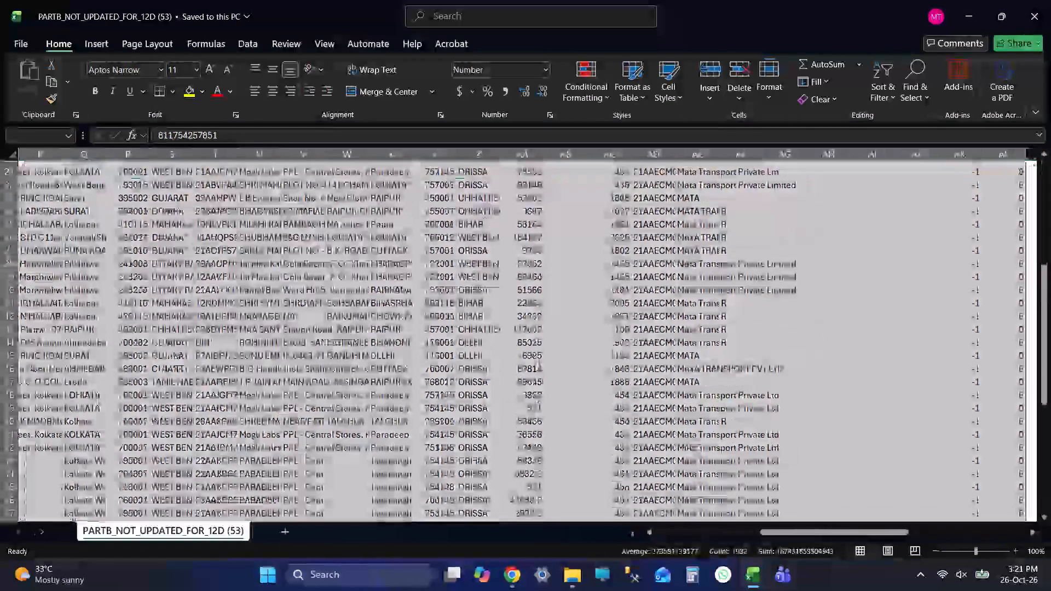
{"action": "key", "text": "ctrl+c"}
{"action": "key", "text": "ctrl+c"}
{"action": "key", "text": "ctrl+c"}
{"action": "key", "text": "ctrl+c"}
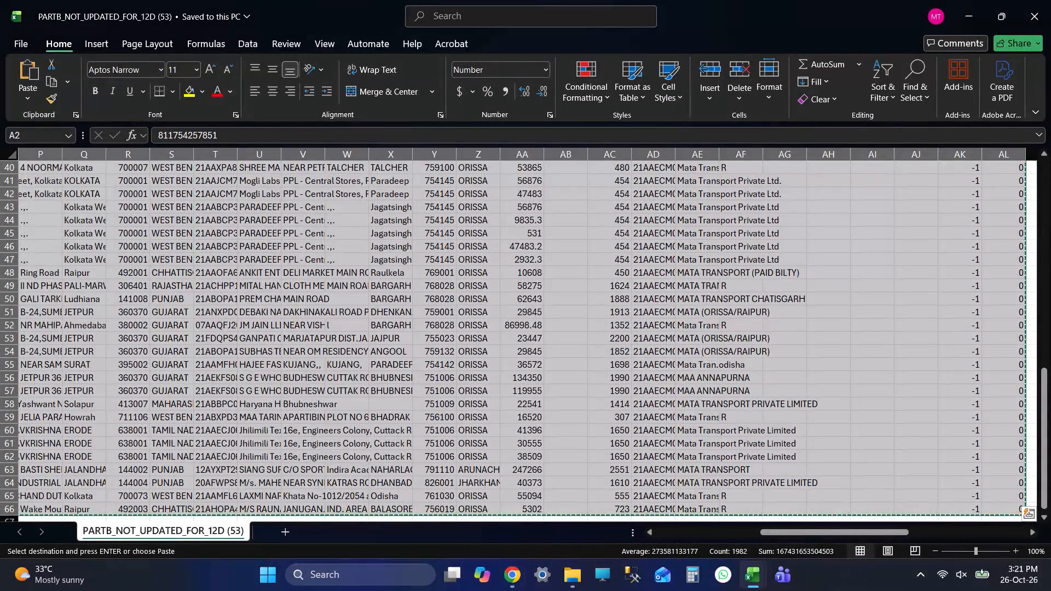
{"action": "key", "text": "ctrl+c"}
{"action": "key", "text": "ctrl+c"}
{"action": "key", "text": "alt+Tab"}
{"action": "key", "text": "Up"}
{"action": "key", "text": "Down"}
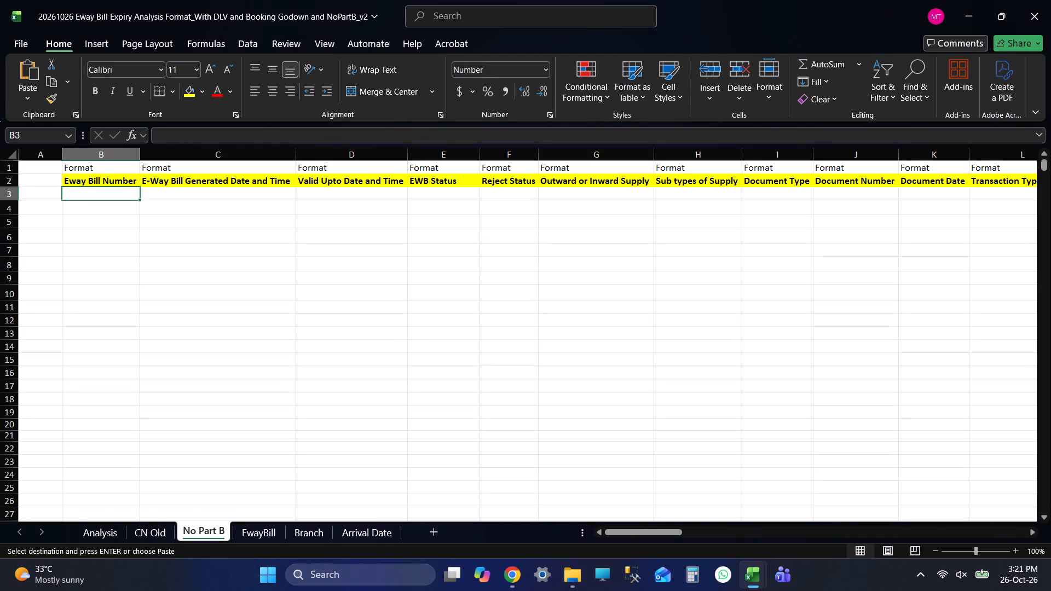
{"action": "key", "text": "ctrl+v"}
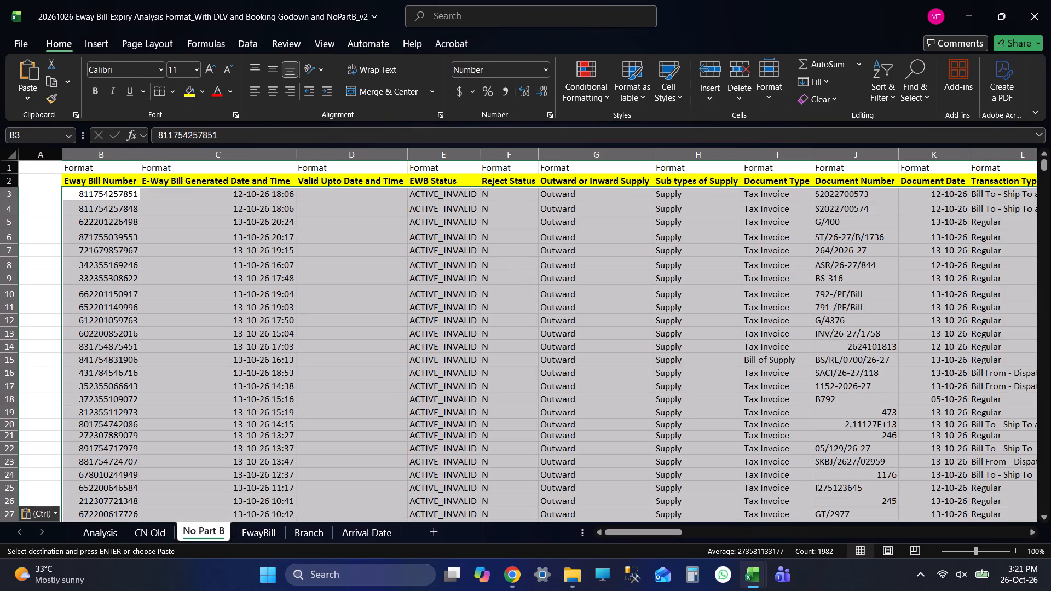
Compare the first rows of the PARTB source file with the pasted data at the top of the No Part B sheet.
{"action": "key", "text": "Up"}
{"action": "key", "text": "Down"}
{"action": "key", "text": "alt+Tab"}
{"action": "key", "text": "ctrl+Up"}
{"action": "key", "text": "Up"}
{"action": "key", "text": "Up"}
{"action": "key", "text": "Up"}
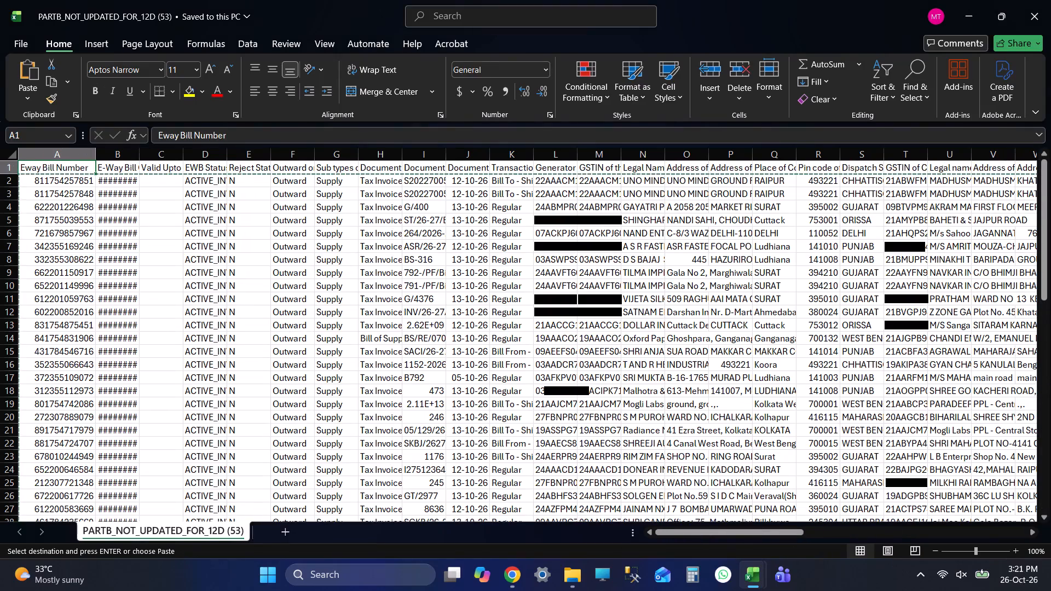
{"action": "key", "text": "Up"}
{"action": "key", "text": "Up"}
{"action": "key", "text": "Up"}
{"action": "key", "text": "Up"}
{"action": "key", "text": "Left"}
{"action": "key", "text": "Left"}
{"action": "key", "text": "Left"}
{"action": "key", "text": "Up"}
{"action": "key", "text": "Up"}
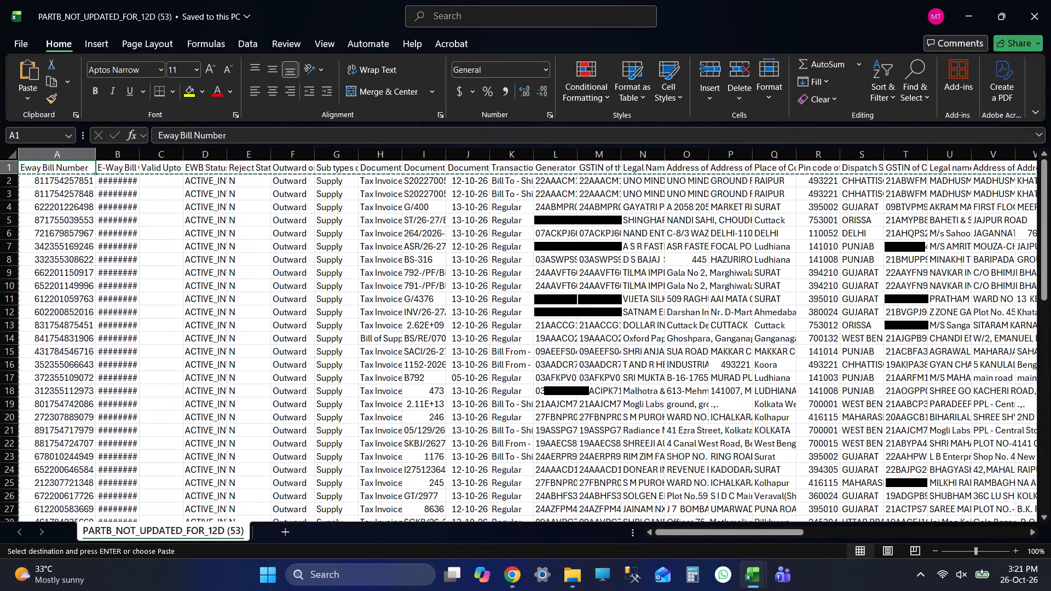
{"action": "key", "text": "Up"}
{"action": "key", "text": "Up"}
{"action": "key", "text": "Up"}
{"action": "key", "text": "Up"}
{"action": "key", "text": "Up"}
{"action": "key", "text": "Up"}
{"action": "key", "text": "Up"}
{"action": "key", "text": "Up"}
{"action": "key", "text": "Up"}
{"action": "key", "text": "Up"}
{"action": "key", "text": "Down"}
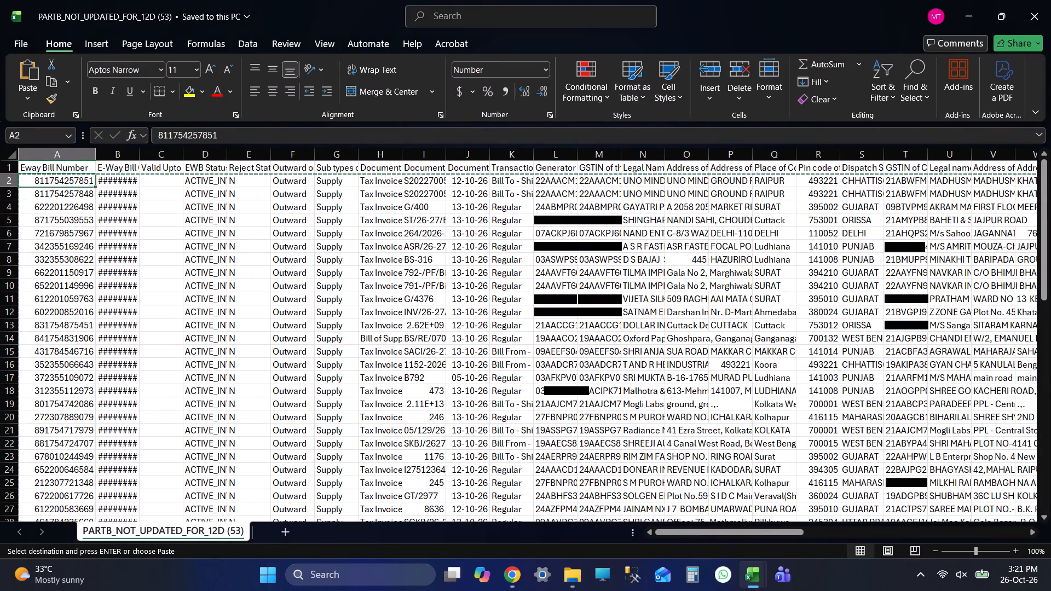
{"action": "key", "text": "alt+Tab"}
{"action": "key", "text": "ctrl+Up"}
{"action": "key", "text": "Up"}
{"action": "key", "text": "Up"}
{"action": "key", "text": "Up"}
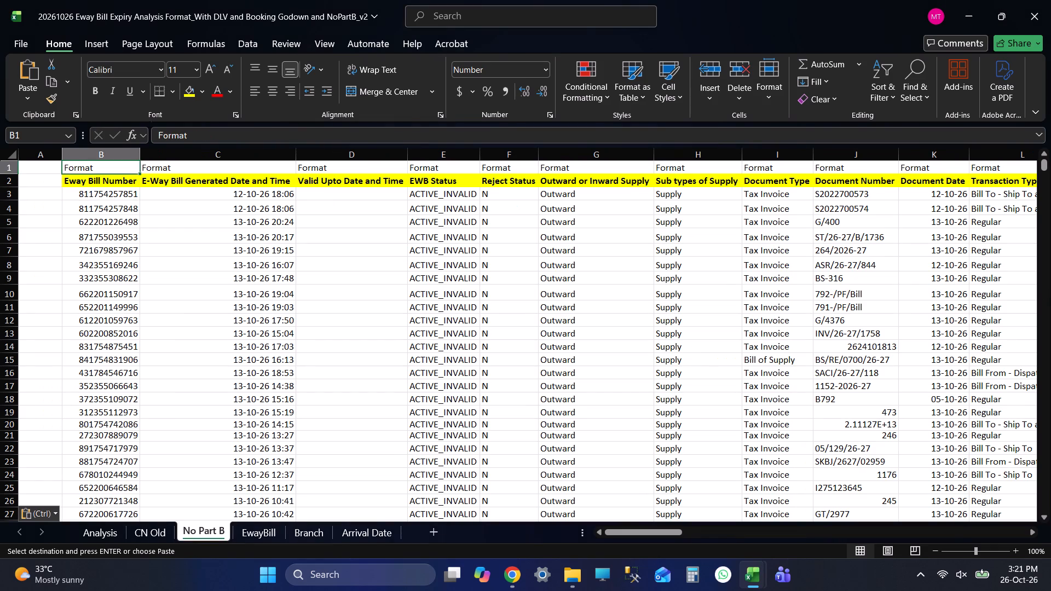
Compare the header and first Eway Bill rows of the PARTB source file with the top of the No Part B sheet.
{"action": "key", "text": "Up"}
{"action": "key", "text": "Up"}
{"action": "key", "text": "Up"}
{"action": "key", "text": "Up"}
{"action": "key", "text": "Up"}
{"action": "key", "text": "Down"}
{"action": "key", "text": "Down"}
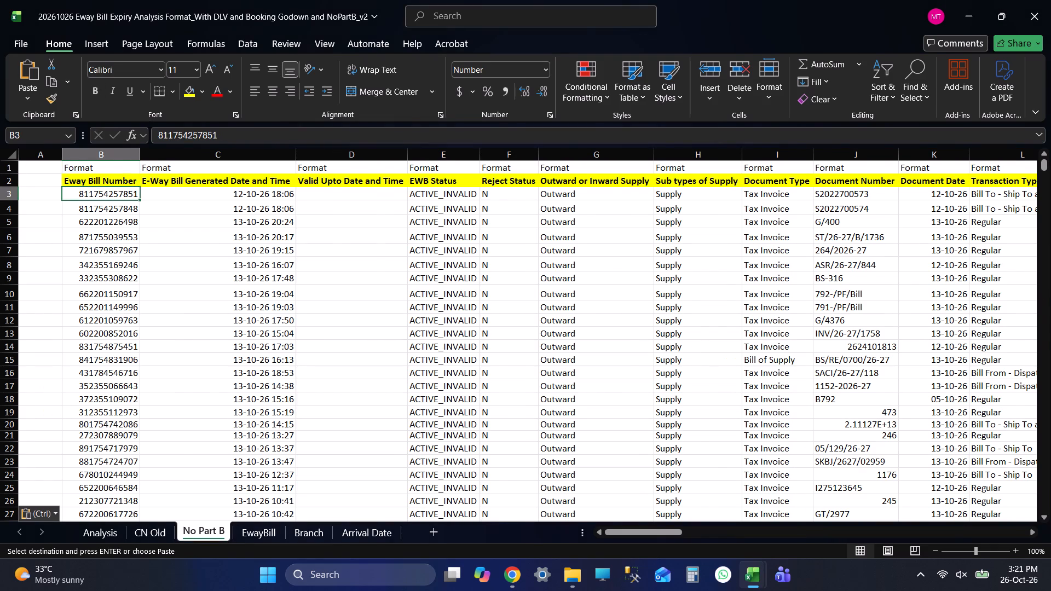
{"action": "key", "text": "alt+Tab"}
{"action": "key", "text": "Up"}
{"action": "key", "text": "Up"}
{"action": "key", "text": "Up"}
{"action": "key", "text": "Down"}
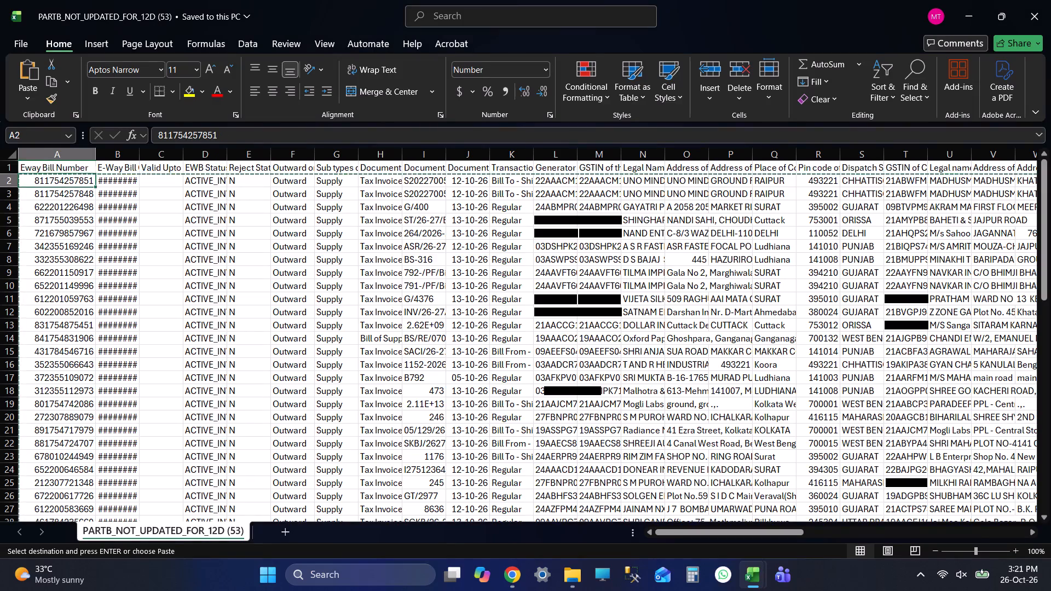
{"action": "key", "text": "alt+Tab"}
{"action": "key", "text": "alt+Tab"}
{"action": "key", "text": "alt+Tab"}
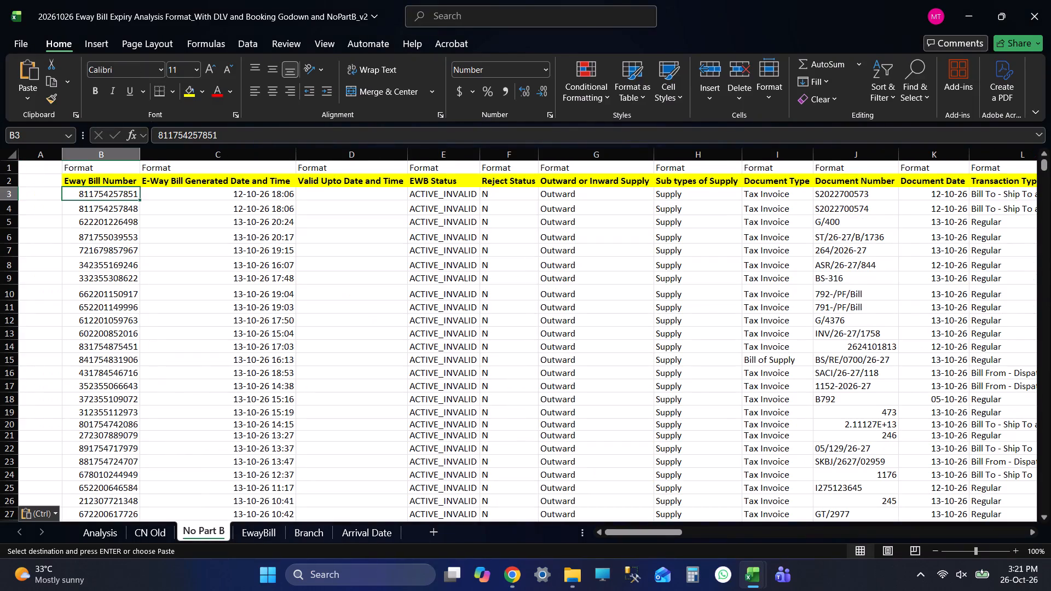
{"action": "key", "text": "alt+Tab"}
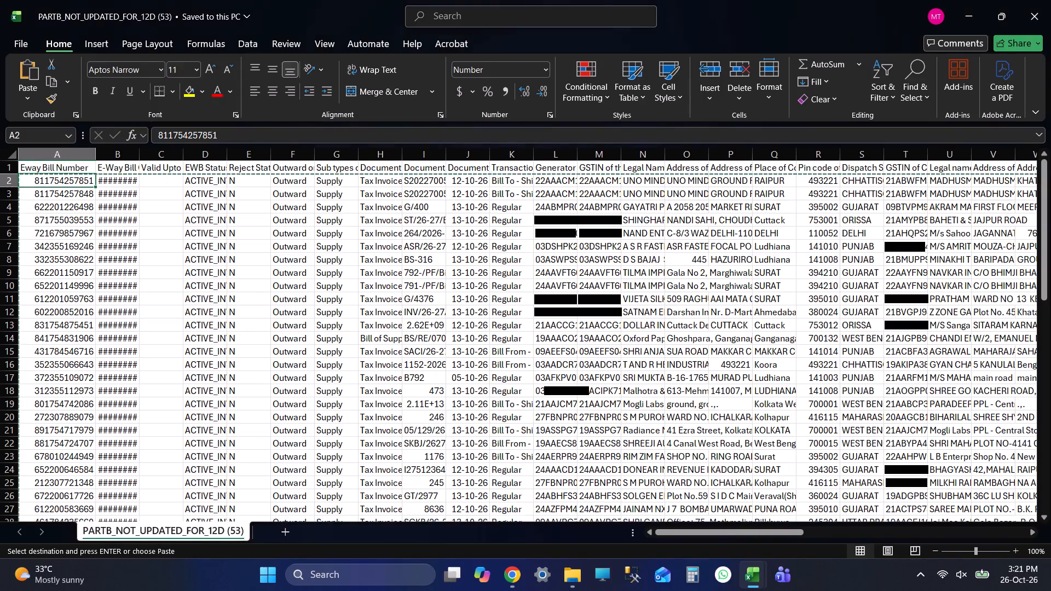
{"action": "key", "text": "alt+Tab"}
{"action": "key", "text": "alt+Tab"}
{"action": "key", "text": "alt+Tab"}
{"action": "key", "text": "alt+Tab"}
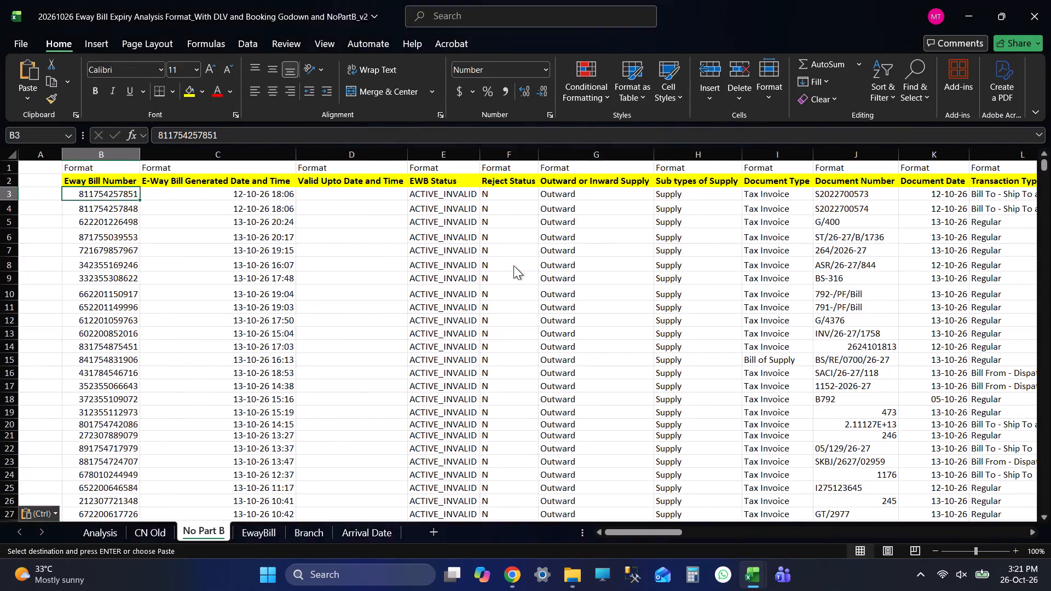
{"action": "key", "text": "alt+Tab"}
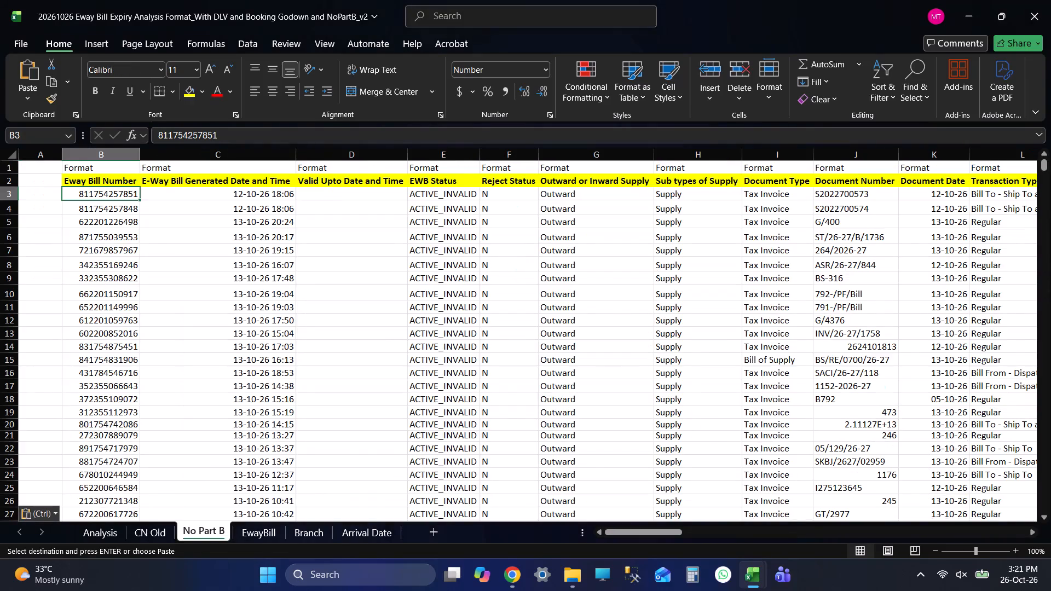
{"action": "key", "text": "alt+Tab"}
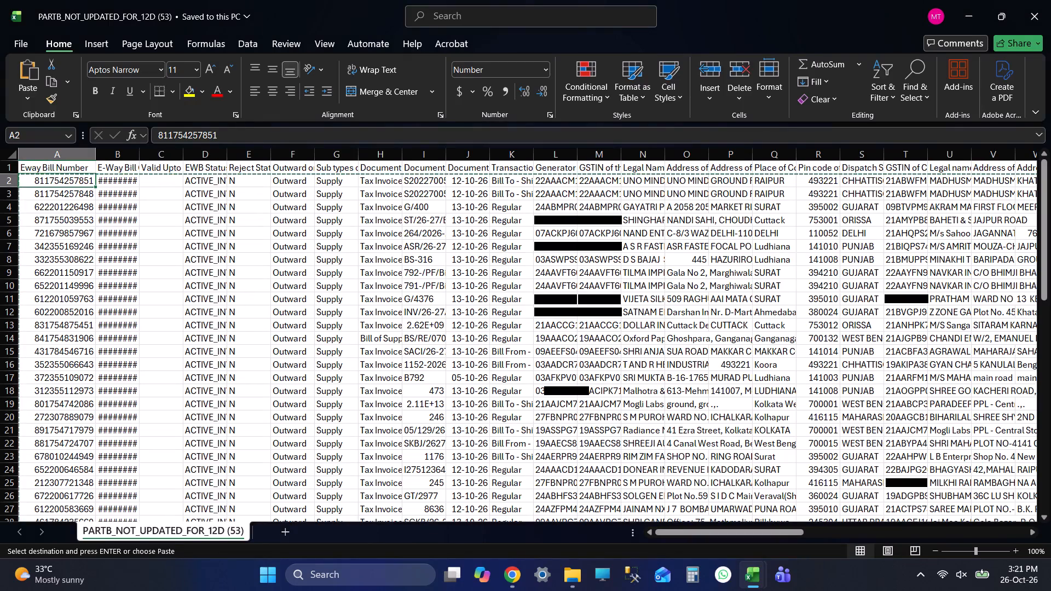
{"action": "key", "text": "alt+Tab"}
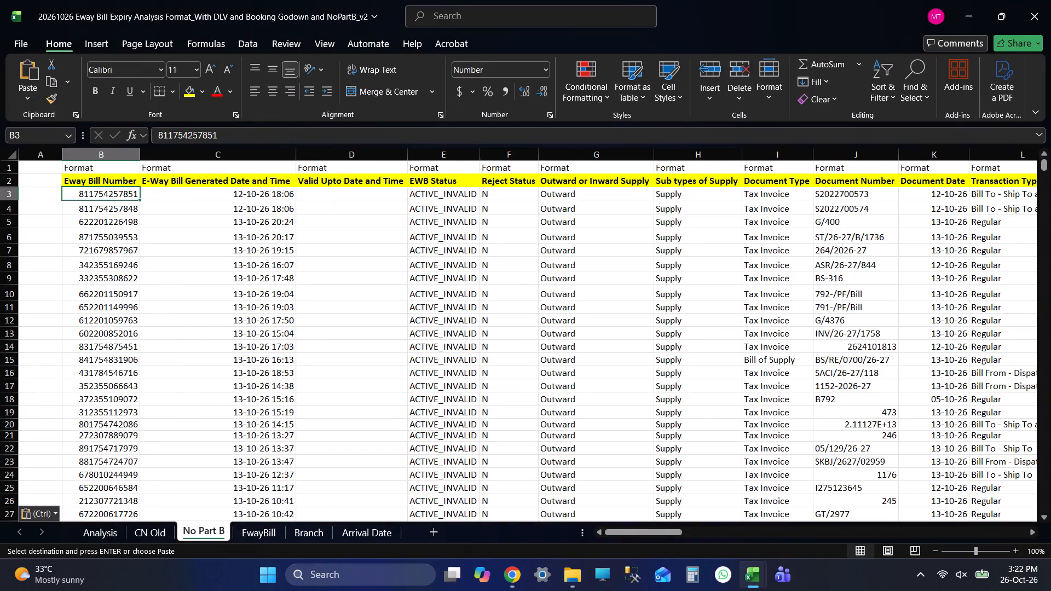
{"action": "key", "text": "alt+Tab"}
{"action": "key", "text": "Up"}
{"action": "key", "text": "Up"}
{"action": "key", "text": "Up"}
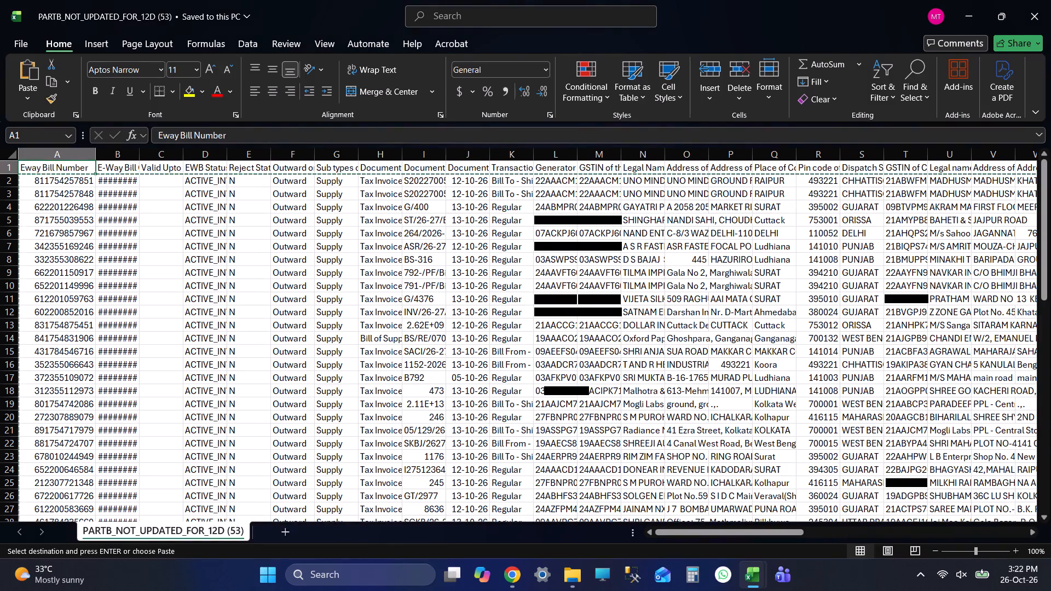
{"action": "key", "text": "Up"}
{"action": "key", "text": "Up"}
{"action": "key", "text": "Left"}
{"action": "key", "text": "Left"}
{"action": "key", "text": "Left"}
{"action": "key", "text": "Left"}
{"action": "key", "text": "Left"}
{"action": "key", "text": "Up"}
{"action": "key", "text": "Up"}
{"action": "key", "text": "Up"}
{"action": "key", "text": "Up"}
{"action": "key", "text": "Down"}
{"action": "key", "text": "alt+Tab"}
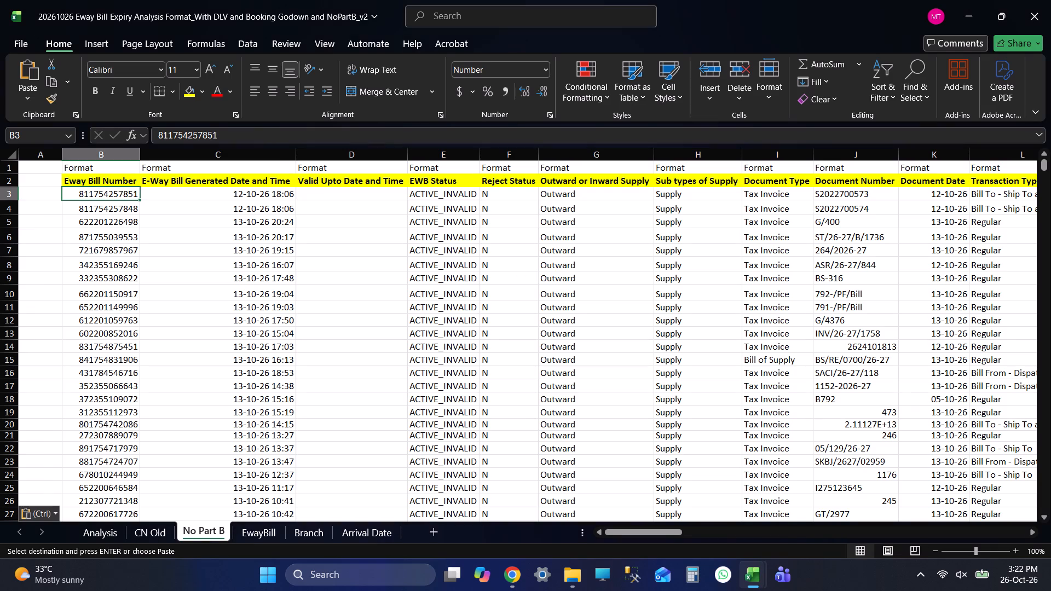
{"action": "key", "text": "alt+Tab"}
{"action": "key", "text": "alt+Tab"}
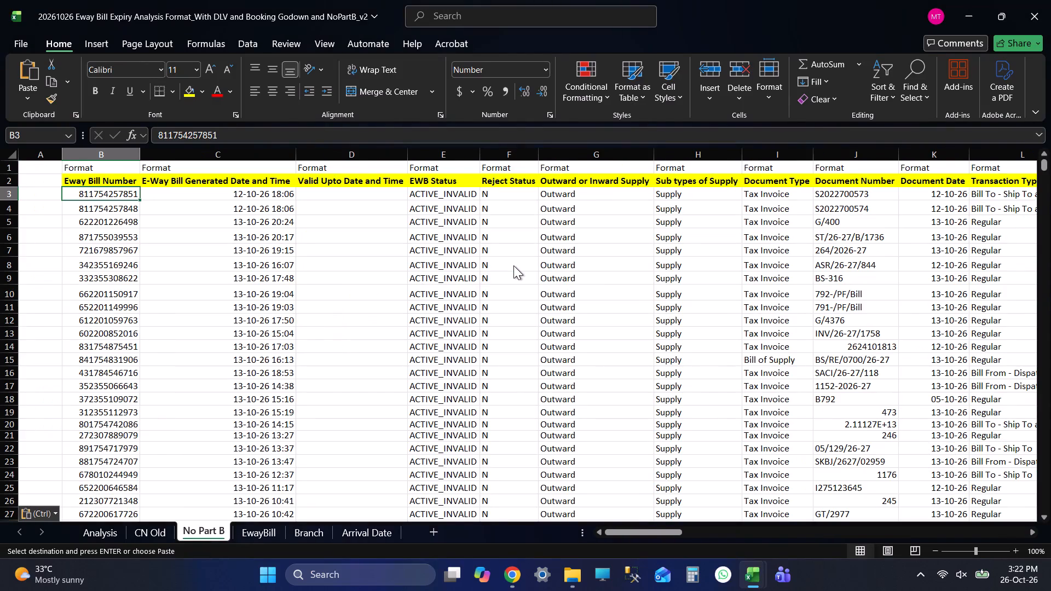
{"action": "key", "text": "alt+Tab"}
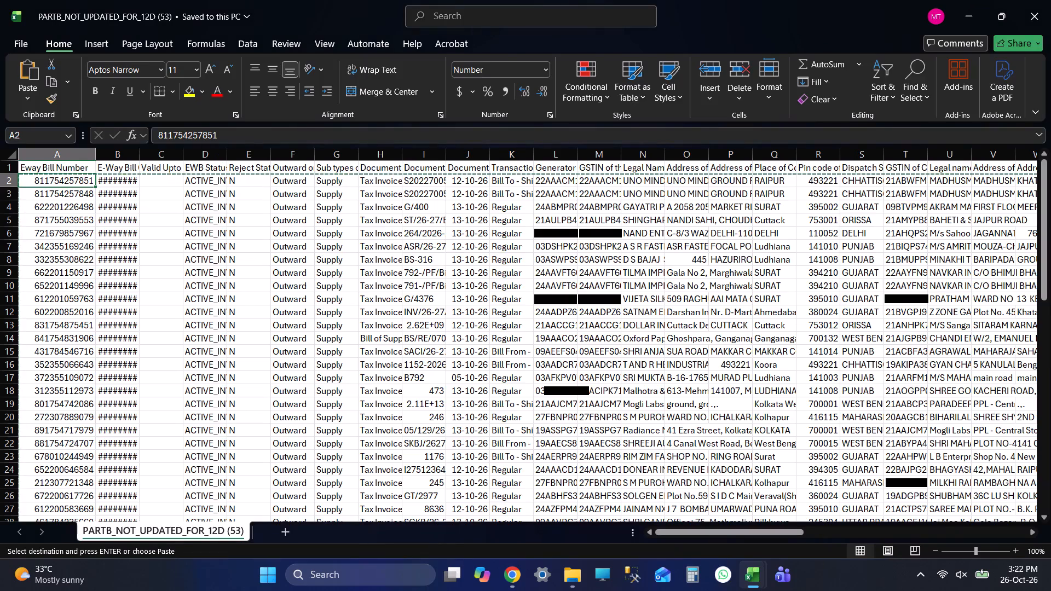
Compare the last Eway Bill rows of the PARTB source file with the end of the pasted data in the No Part B sheet.
{"action": "key", "text": "ctrl+Down"}
{"action": "key", "text": "alt+Tab"}
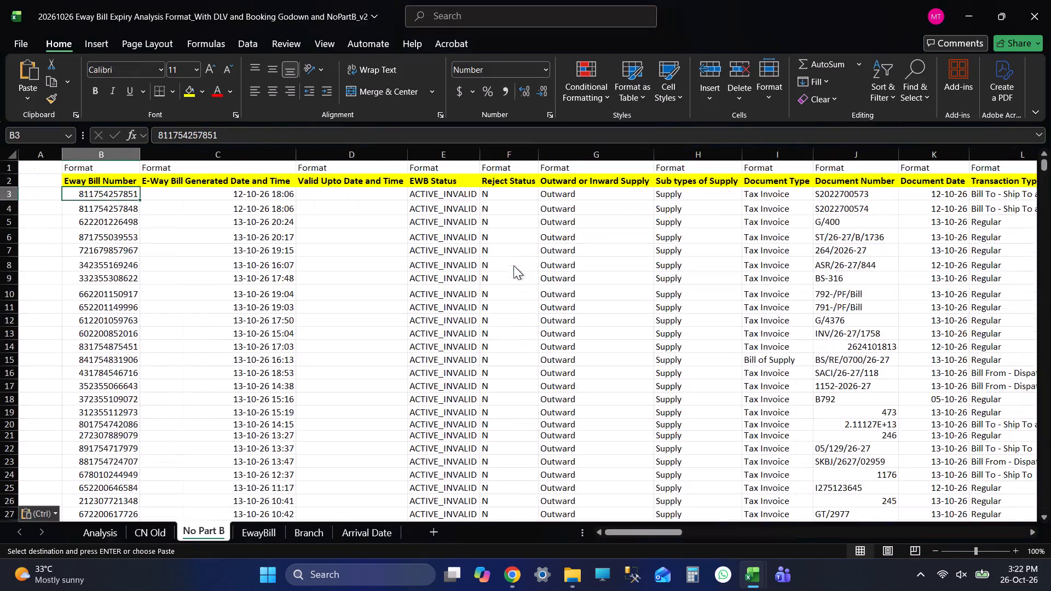
{"action": "key", "text": "ctrl+Down"}
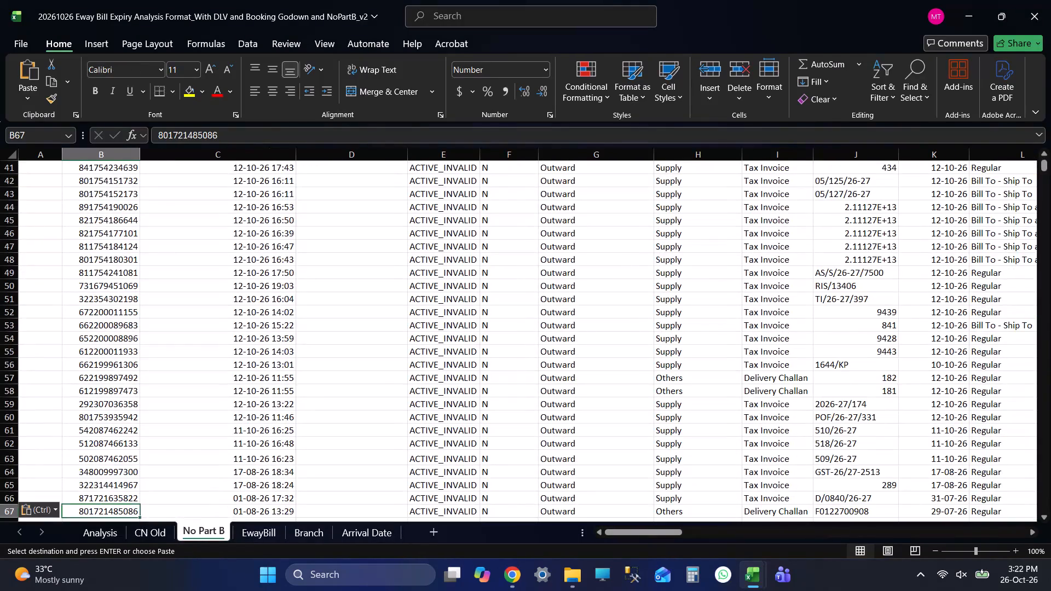
{"action": "scroll", "coordinate": [513, 265], "scroll_direction": "down", "scroll_amount": 3}
{"action": "key", "text": "alt+Tab"}
{"action": "scroll", "coordinate": [386, 310], "scroll_direction": "down", "scroll_amount": 3}
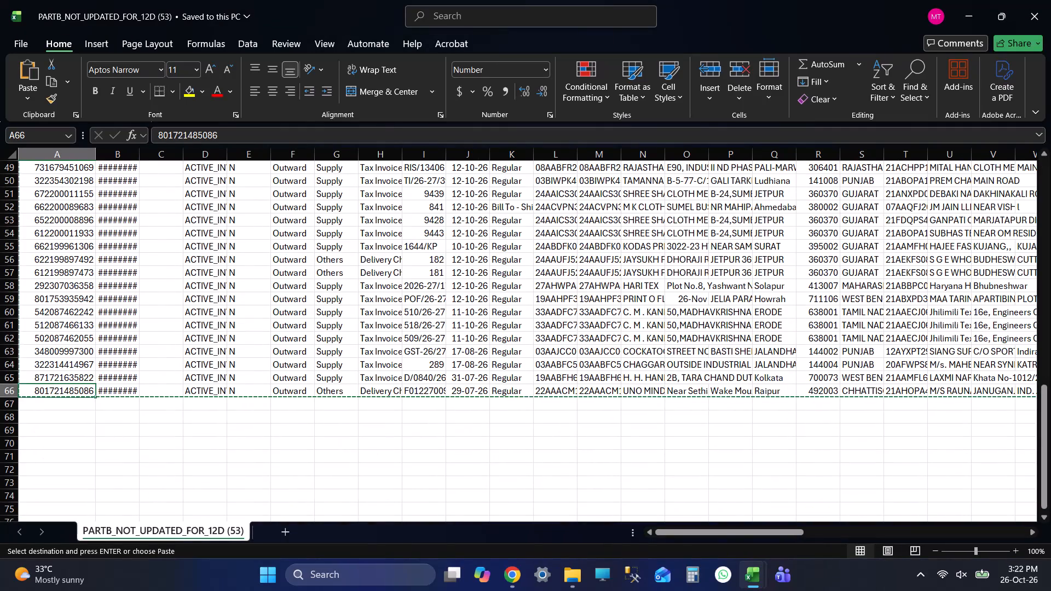
{"action": "key", "text": "alt+Tab"}
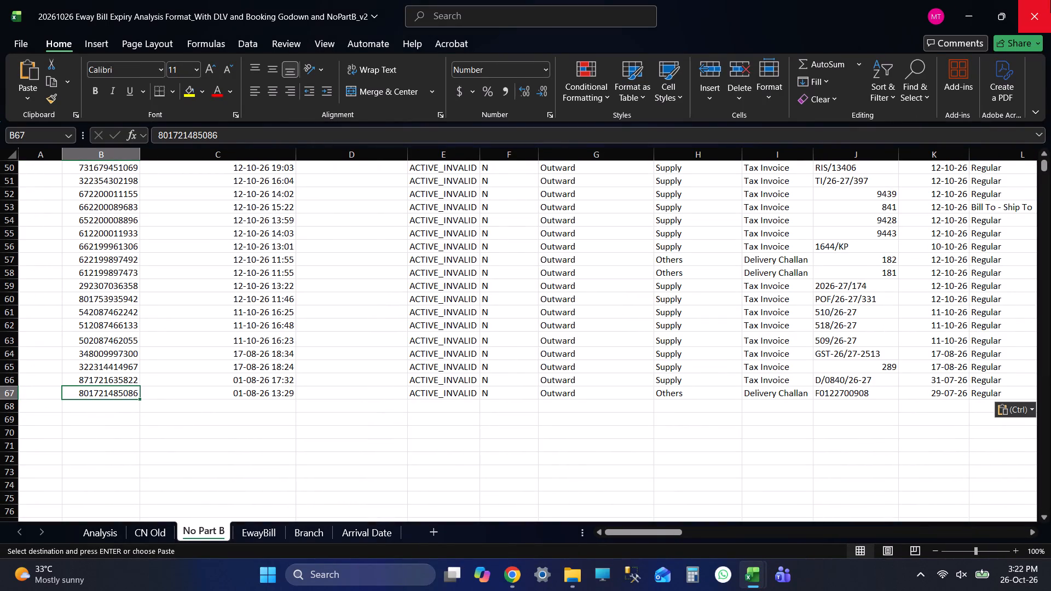
Close the PARTB source file without keeping its copied data on the clipboard.
{"action": "key", "text": "alt+Tab"}
{"action": "left_click", "coordinate": [1050, 0]}
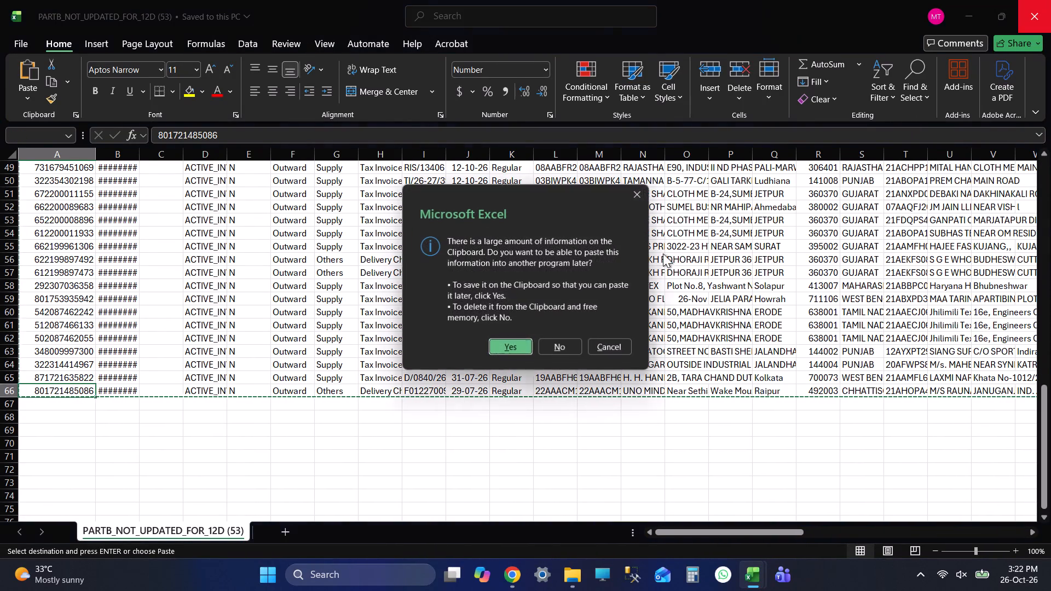
{"action": "left_click", "coordinate": [558, 339]}
Examine the No Part B sheet's header row and columns from Eway Bill Number across to Extended times and CNNo.
{"action": "scroll", "coordinate": [202, 368], "scroll_direction": "down", "scroll_amount": 1}
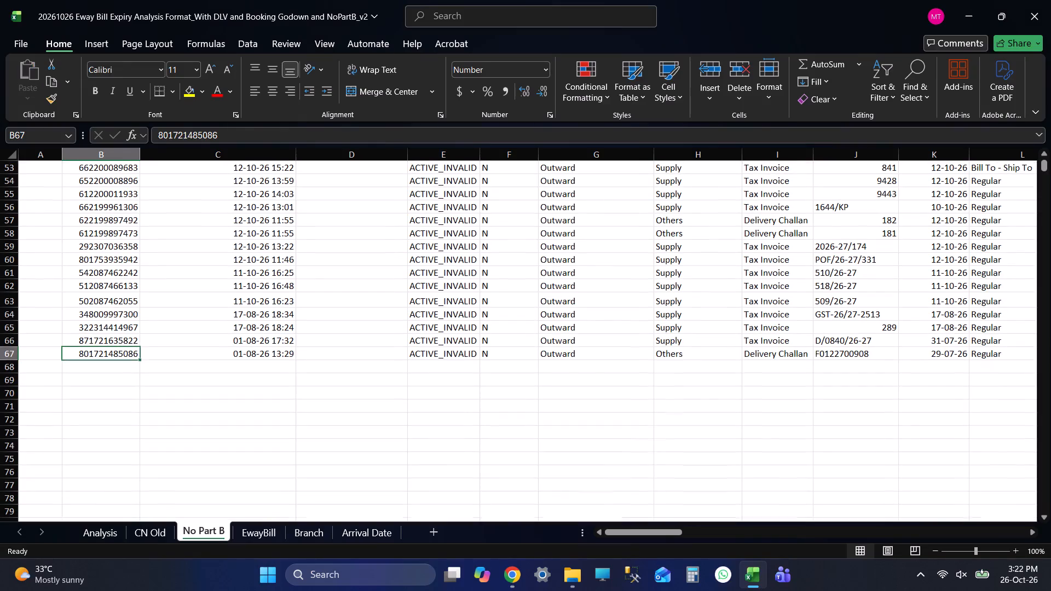
{"action": "left_click", "coordinate": [131, 413]}
{"action": "key", "text": "ctrl+Up"}
{"action": "key", "text": "ctrl+Up"}
{"action": "key", "text": "Up"}
{"action": "key", "text": "Up"}
{"action": "key", "text": "Up"}
{"action": "key", "text": "Up"}
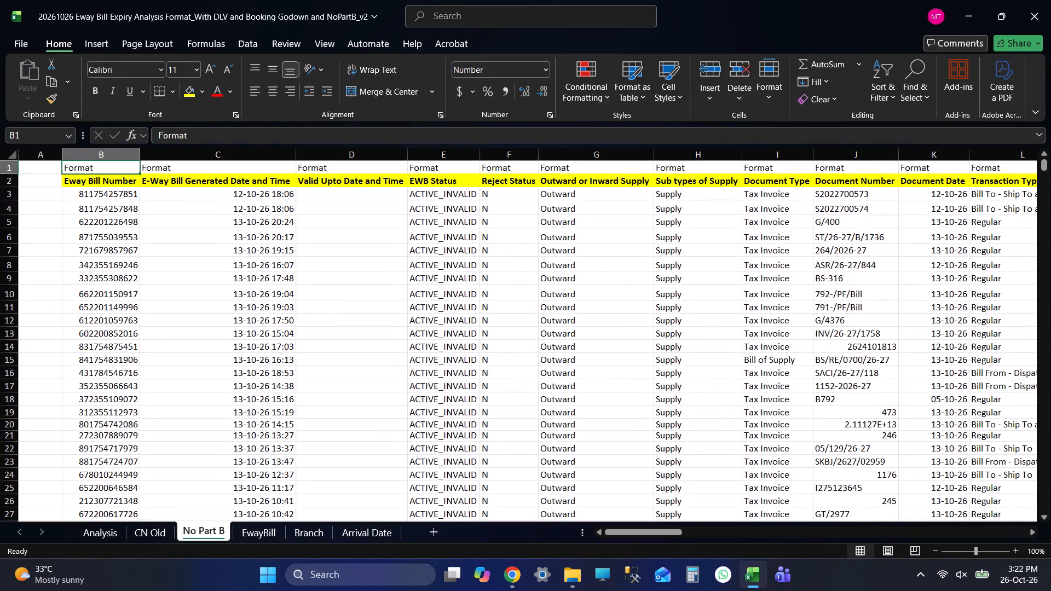
{"action": "key", "text": "Down"}
{"action": "key", "text": "Right"}
{"action": "key", "text": "Right"}
{"action": "key", "text": "Right"}
{"action": "key", "text": "Right"}
{"action": "key", "text": "Right"}
{"action": "key", "text": "Right"}
{"action": "key", "text": "Right"}
{"action": "key", "text": "Right"}
{"action": "key", "text": "Right"}
{"action": "key", "text": "Right"}
{"action": "key", "text": "Right"}
{"action": "key", "text": "Right"}
{"action": "key", "text": "Right"}
{"action": "key", "text": "Right"}
{"action": "key", "text": "Right"}
{"action": "key", "text": "Right"}
{"action": "key", "text": "Right"}
{"action": "key", "text": "Right"}
{"action": "key", "text": "Right"}
{"action": "key", "text": "Right"}
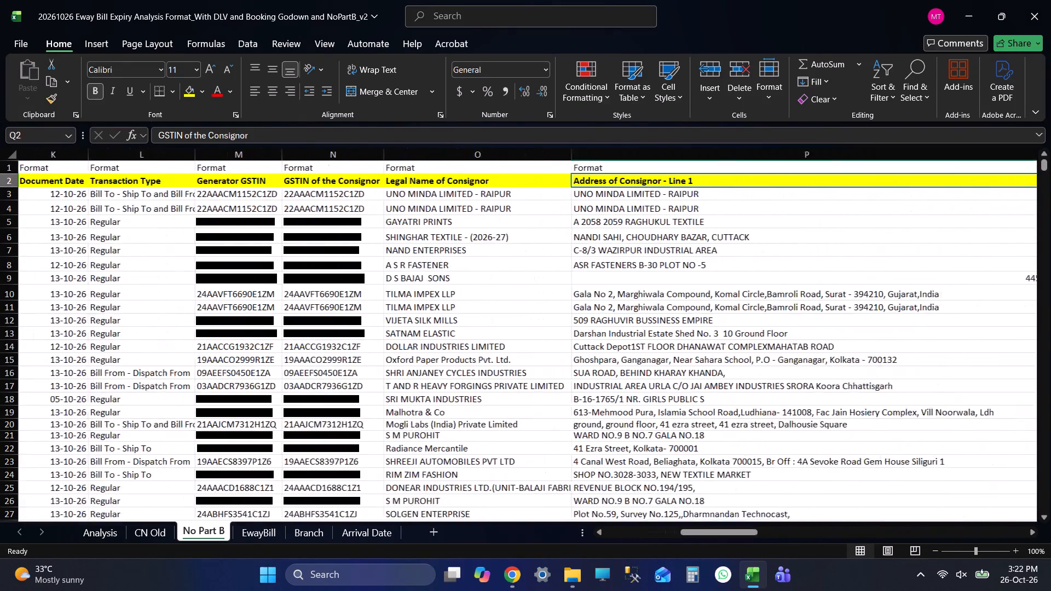
{"action": "key", "text": "Right"}
{"action": "key", "text": "Right"}
{"action": "key", "text": "Right"}
{"action": "key", "text": "Right"}
{"action": "key", "text": "Right"}
{"action": "key", "text": "Right"}
{"action": "key", "text": "Right"}
{"action": "key", "text": "Right"}
{"action": "key", "text": "Right"}
{"action": "key", "text": "Right"}
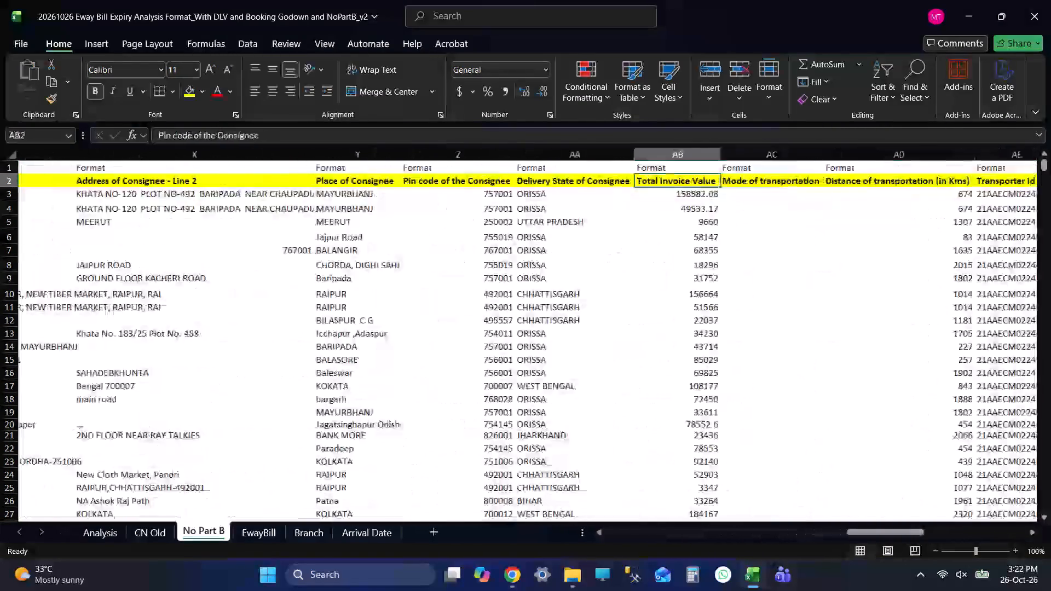
{"action": "key", "text": "Right"}
{"action": "key", "text": "Right"}
{"action": "key", "text": "Right"}
{"action": "key", "text": "Right"}
{"action": "key", "text": "Right"}
{"action": "key", "text": "Right"}
{"action": "key", "text": "Right"}
{"action": "key", "text": "Right"}
{"action": "key", "text": "Right"}
{"action": "key", "text": "Right"}
{"action": "key", "text": "Right"}
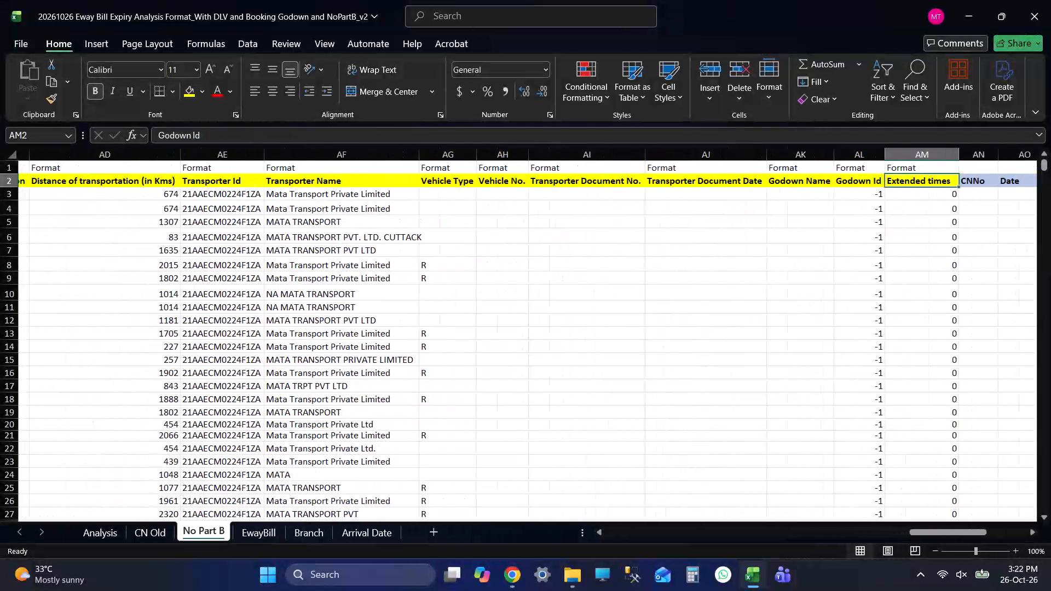
{"action": "key", "text": "Right"}
{"action": "key", "text": "ctrl+Left"}
{"action": "key", "text": "ctrl+Left"}
{"action": "key", "text": "ctrl+Left"}
{"action": "key", "text": "ctrl+Left"}
{"action": "key", "text": "ctrl+Left"}
{"action": "key", "text": "ctrl+Left"}
{"action": "key", "text": "Right"}
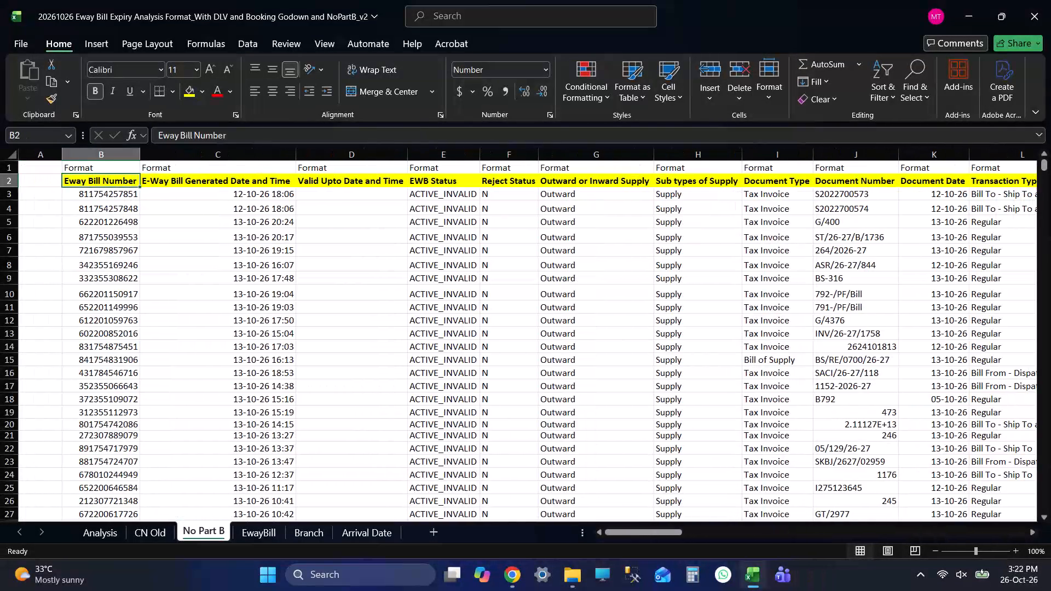
Check the bottom and top ends of the Eway Bill Number column in the No Part B sheet.
{"action": "key", "text": "ctrl+Down"}
{"action": "key", "text": "Down"}
{"action": "key", "text": "Down"}
{"action": "key", "text": "Down"}
{"action": "key", "text": "ctrl+Up"}
{"action": "key", "text": "ctrl+Up"}
{"action": "key", "text": "Up"}
{"action": "key", "text": "Up"}
{"action": "key", "text": "Up"}
{"action": "key", "text": "Up"}
{"action": "key", "text": "Down"}
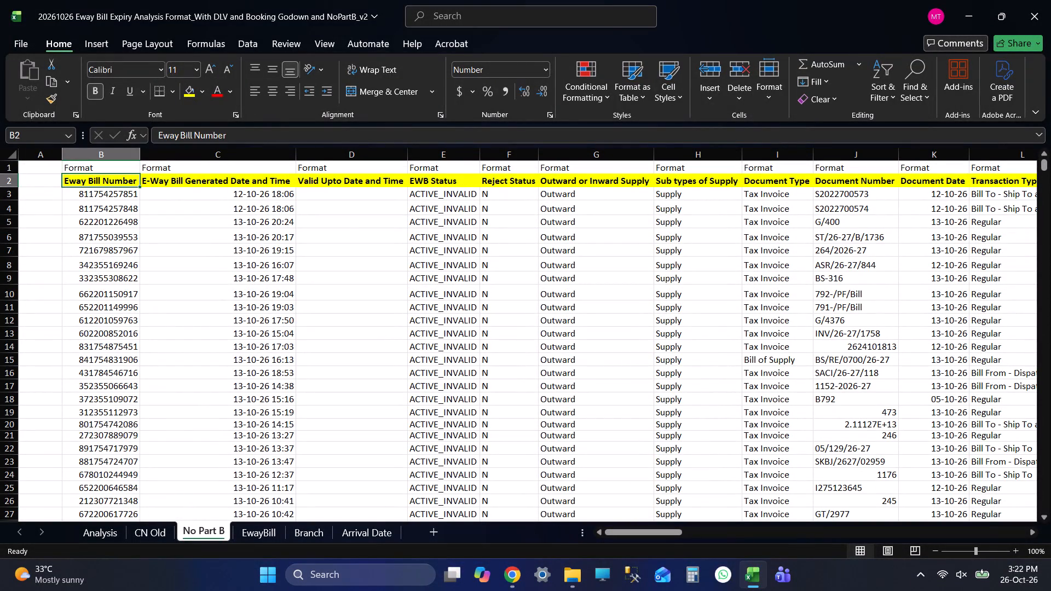
Bring up the EwayBill sheet and open the EWB_EXPIRING_TODAY (61) file from the 20261026 Data (P) folder.
{"action": "left_click", "coordinate": [271, 535]}
{"action": "key", "text": "alt+Tab"}
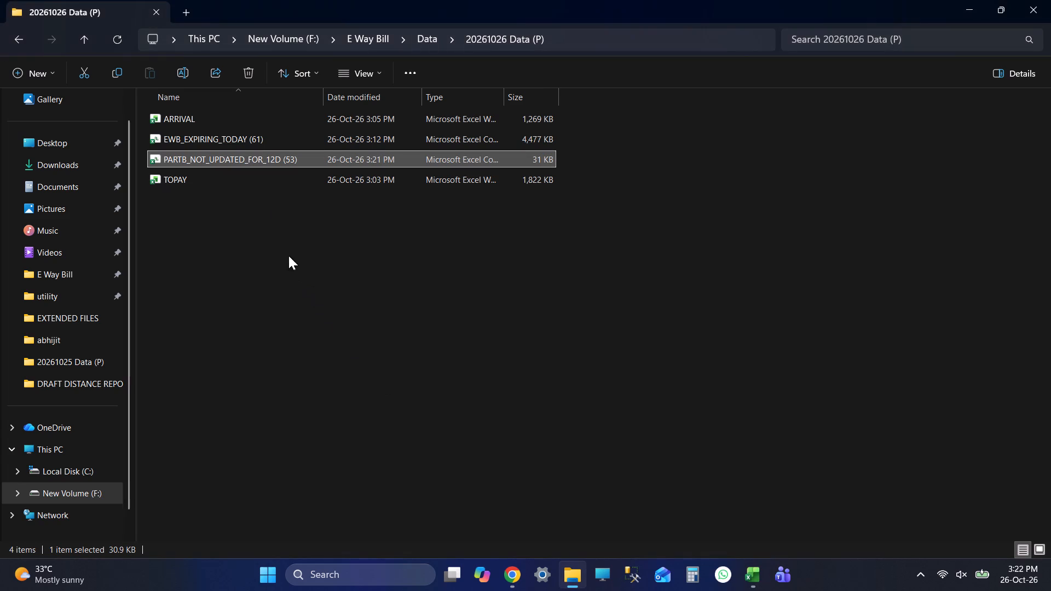
{"action": "key", "text": "alt+Tab"}
{"action": "key", "text": "alt+Tab"}
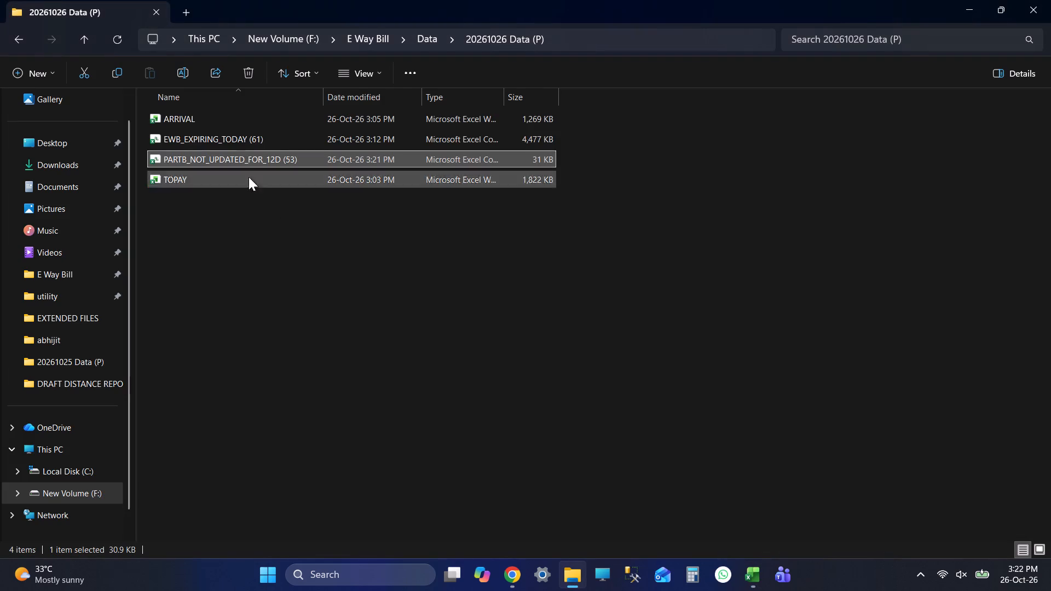
{"action": "double_click", "coordinate": [232, 132]}
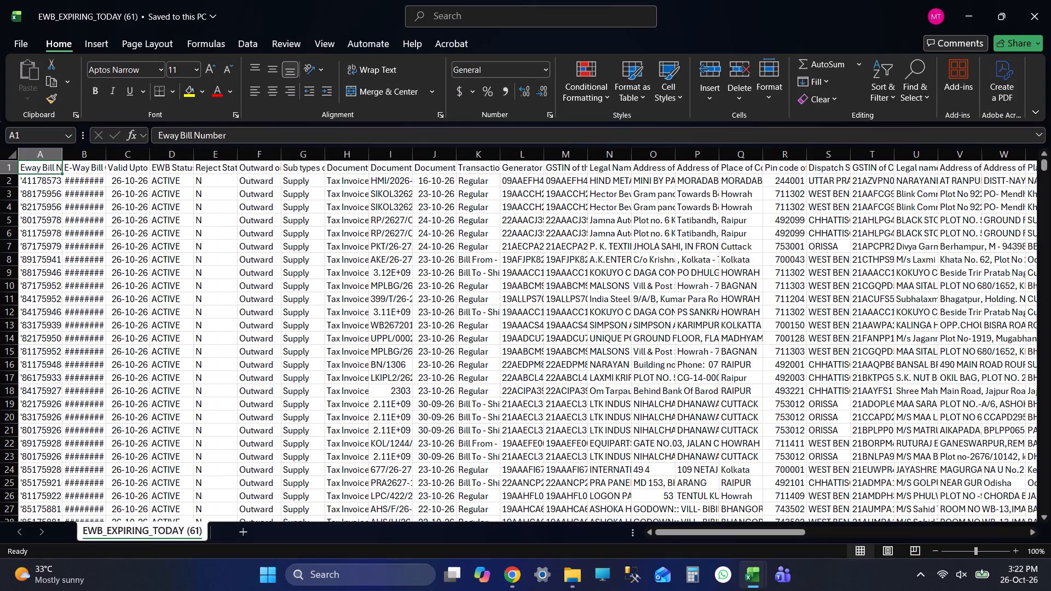
Replace every apostrophe with nothing in the Eway Bill Number column of the EWB_EXPIRING_TODAY file, from A2 to A7710.
{"action": "key", "text": "Up"}
{"action": "key", "text": "Up"}
{"action": "key", "text": "Up"}
{"action": "key", "text": "Up"}
{"action": "key", "text": "Up"}
{"action": "key", "text": "Up"}
{"action": "key", "text": "Up"}
{"action": "key", "text": "Up"}
{"action": "key", "text": "Down"}
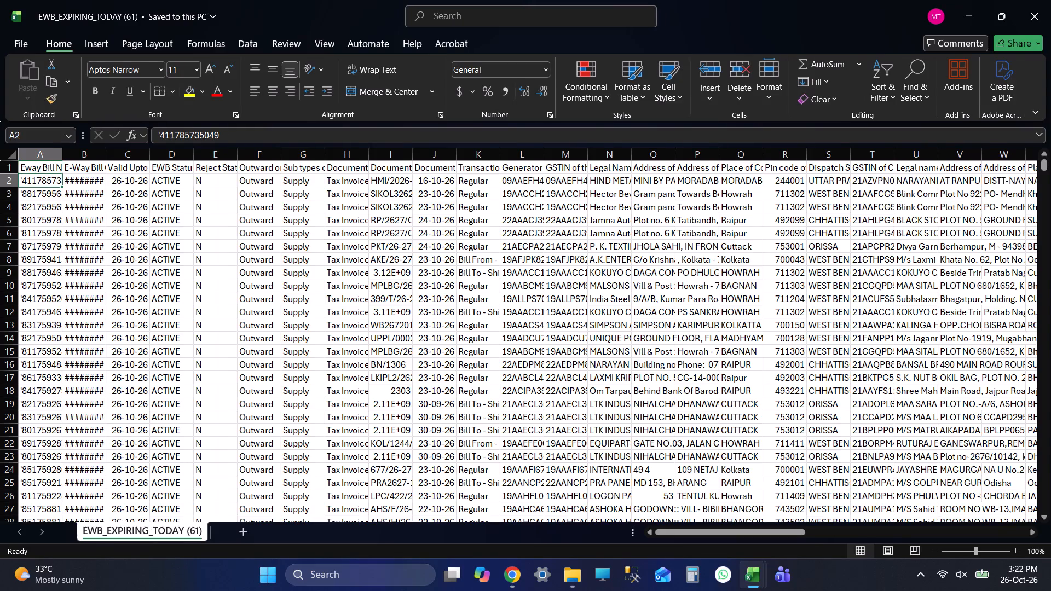
{"action": "key", "text": "ctrl+shift+Down"}
{"action": "key", "text": "ctrl+h"}
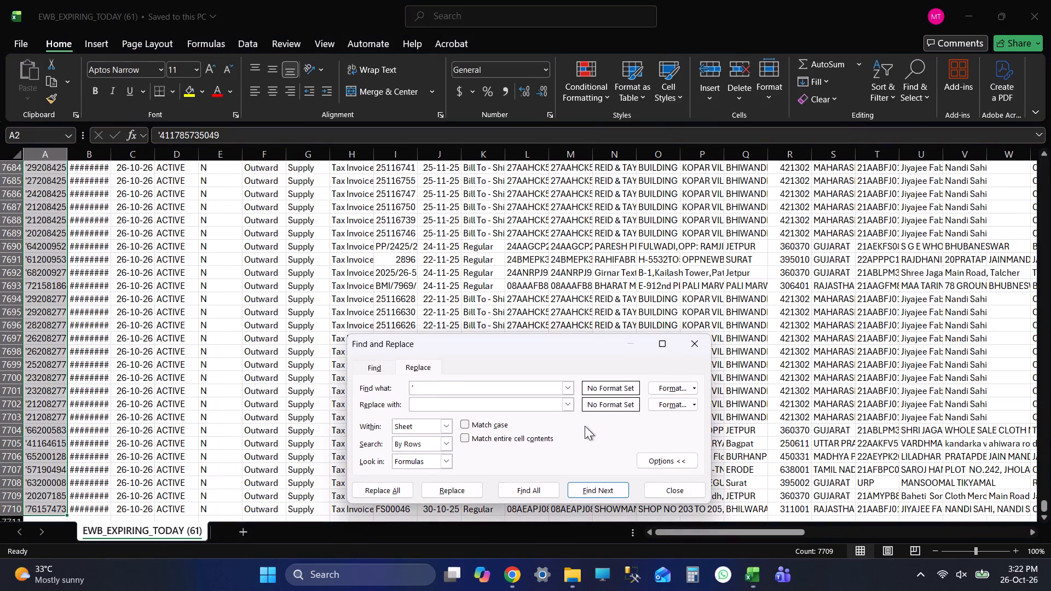
{"action": "left_click", "coordinate": [400, 480]}
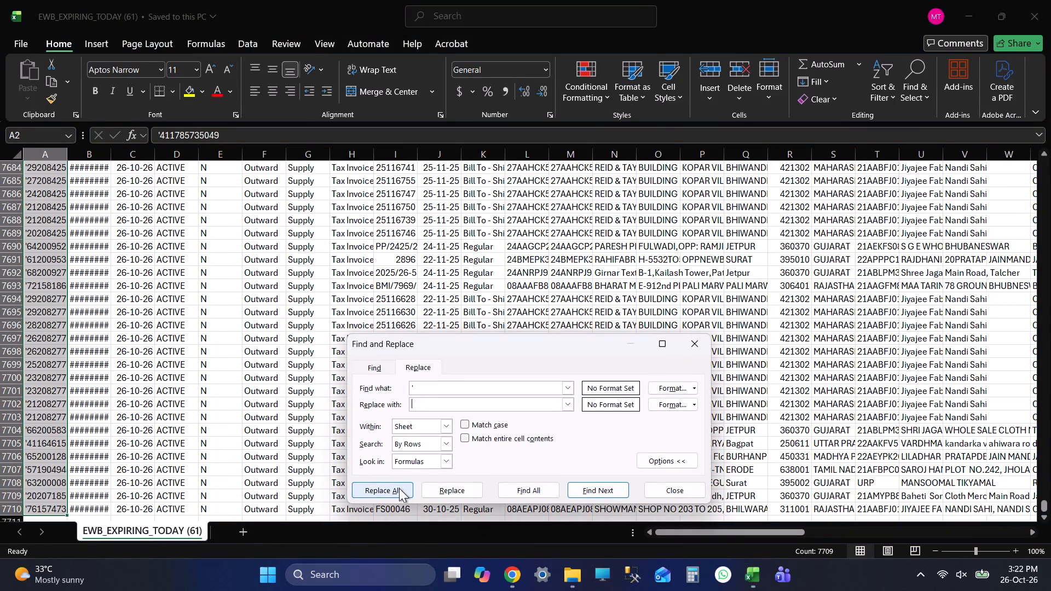
{"action": "left_click", "coordinate": [399, 488]}
{"action": "left_click", "coordinate": [618, 456]}
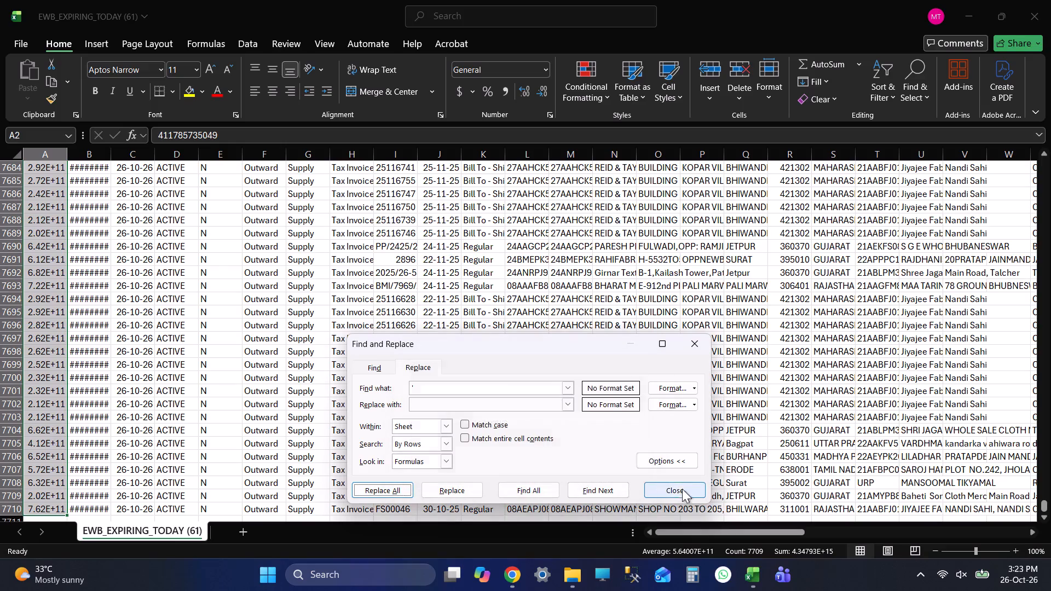
{"action": "left_click", "coordinate": [674, 486]}
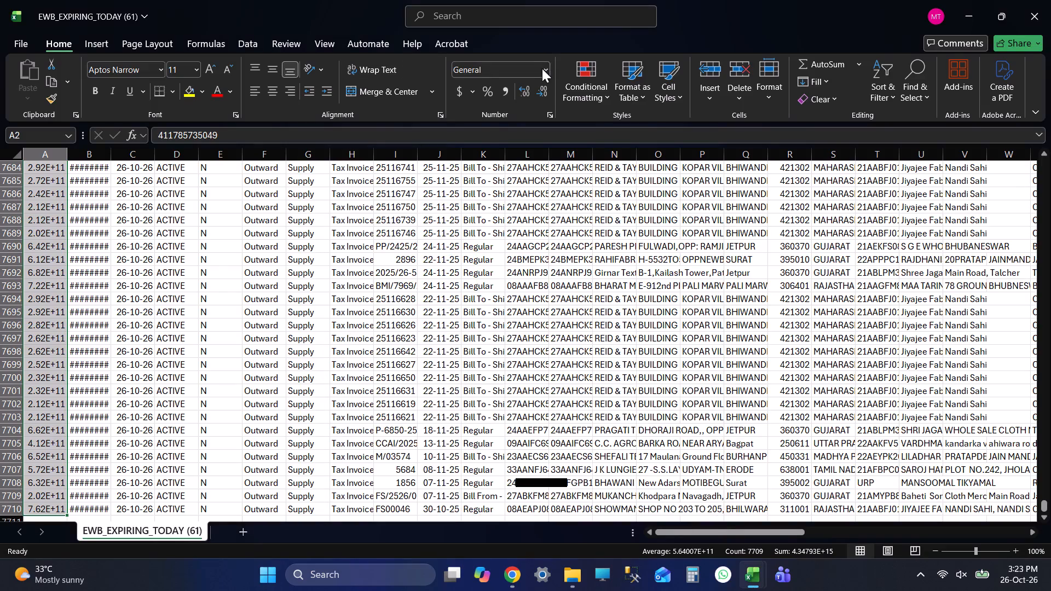
Format the Eway Bill Numbers in A2:A7710 as Number with no decimal places.
{"action": "left_click", "coordinate": [542, 68]}
{"action": "left_click", "coordinate": [510, 119]}
{"action": "double_click", "coordinate": [540, 96]}
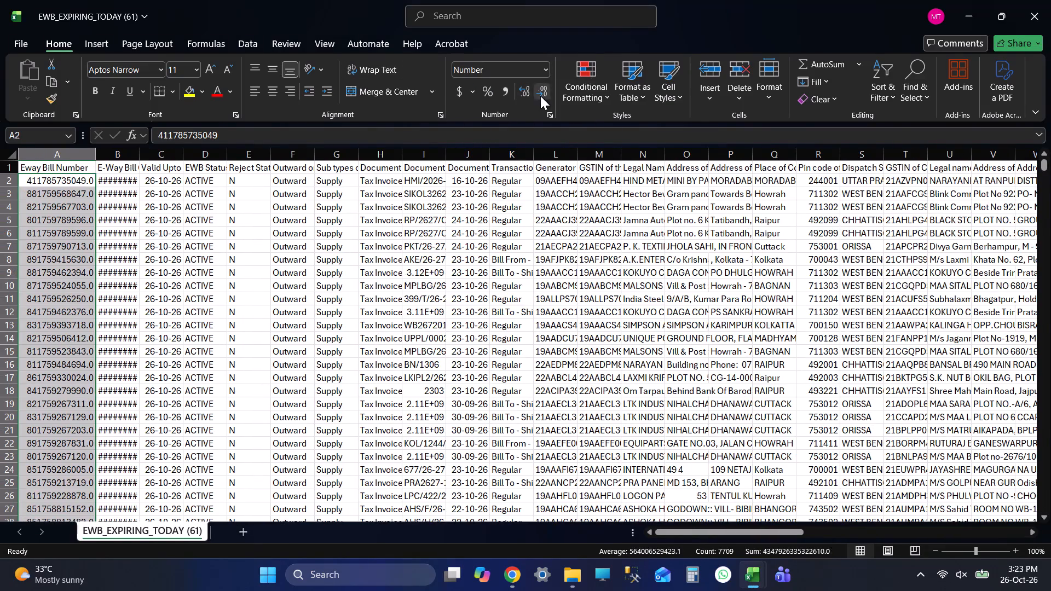
Save the EWB_EXPIRING_TODAY (61) file and return to the header of its Eway Bill Number column.
{"action": "key", "text": "ctrl+s"}
{"action": "key", "text": "Up"}
{"action": "key", "text": "Up"}
{"action": "key", "text": "Up"}
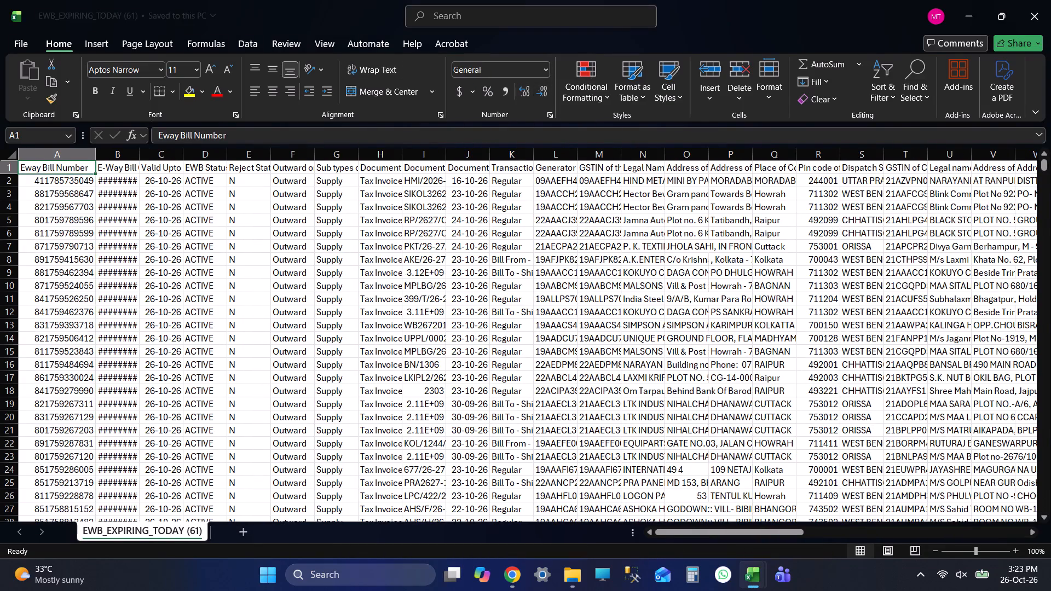
{"action": "key", "text": "Up"}
{"action": "key", "text": "Up"}
{"action": "key", "text": "Up"}
{"action": "key", "text": "Up"}
{"action": "key", "text": "Up"}
{"action": "key", "text": "Up"}
{"action": "key", "text": "Up"}
{"action": "key", "text": "Up"}
{"action": "key", "text": "Up"}
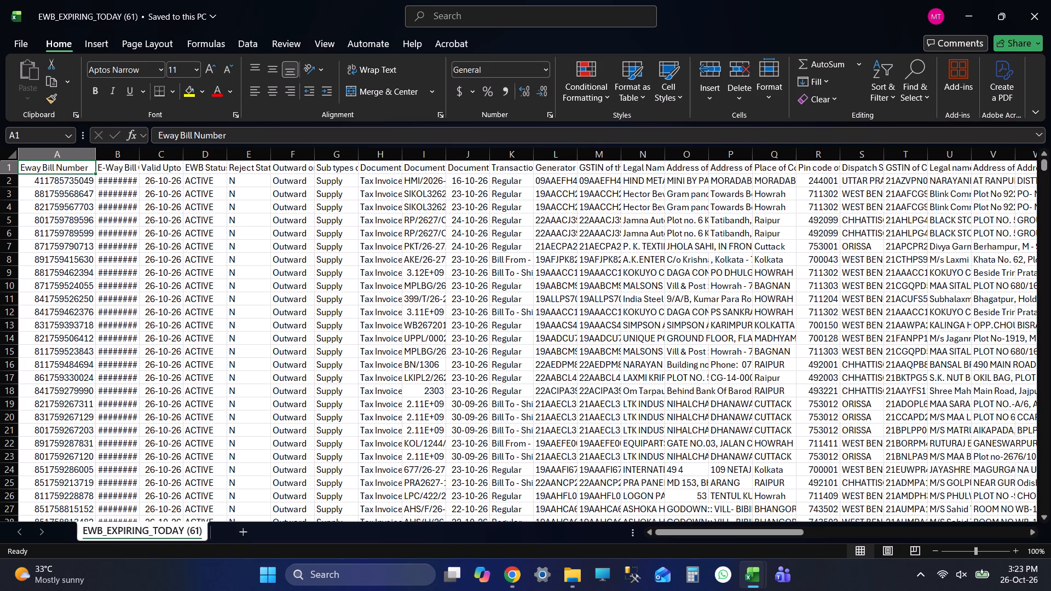
Copy the Eway Bill Numbers in A2:A7710 into the analysis workbook's EwayBill sheet, under WAYBILL Data from B4.
{"action": "key", "text": "Down"}
{"action": "key", "text": "ctrl+shift+Down"}
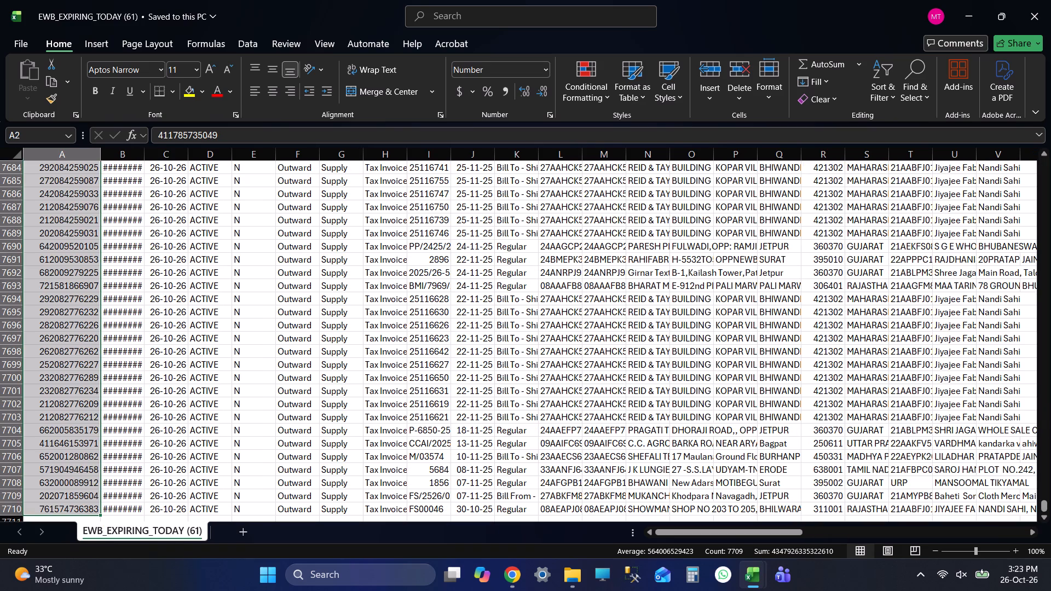
{"action": "key", "text": "ctrl+c"}
{"action": "key", "text": "ctrl+c"}
{"action": "key", "text": "ctrl+c"}
{"action": "key", "text": "alt+Tab"}
{"action": "key", "text": "Up"}
{"action": "key", "text": "Down"}
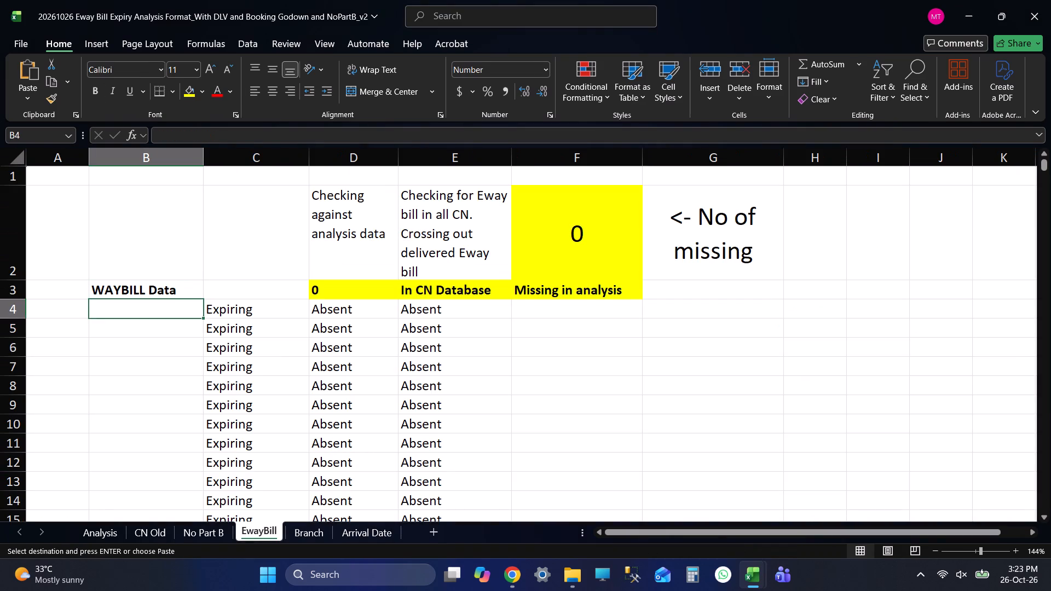
{"action": "key", "text": "ctrl+v"}
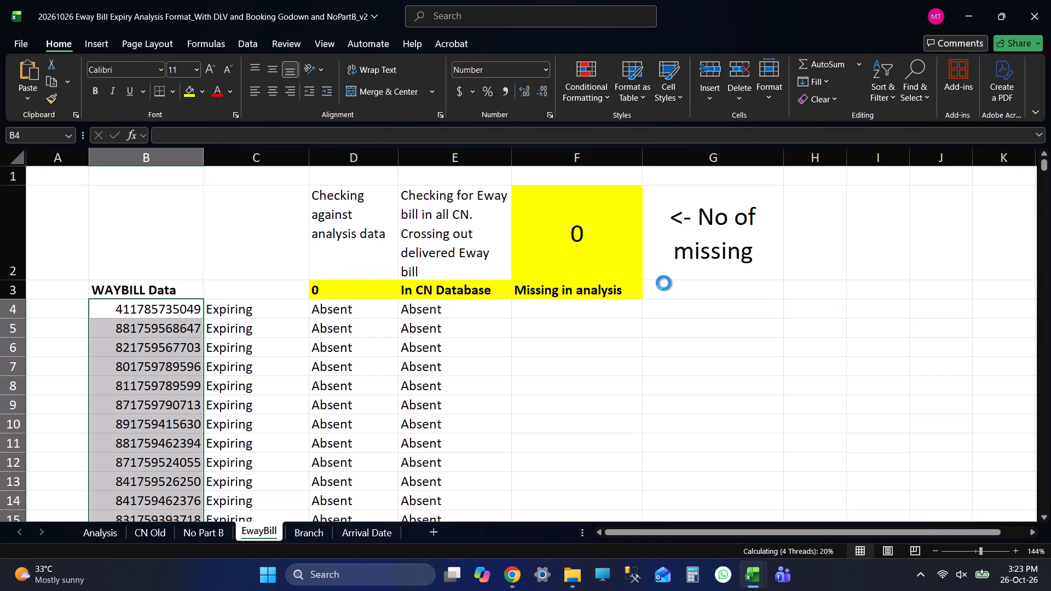
Compare the first Eway Bill Numbers under WAYBILL Data with the top of the EWB_EXPIRING_TODAY file's column A.
{"action": "key", "text": "ctrl+Up"}
{"action": "key", "text": "Up"}
{"action": "key", "text": "Up"}
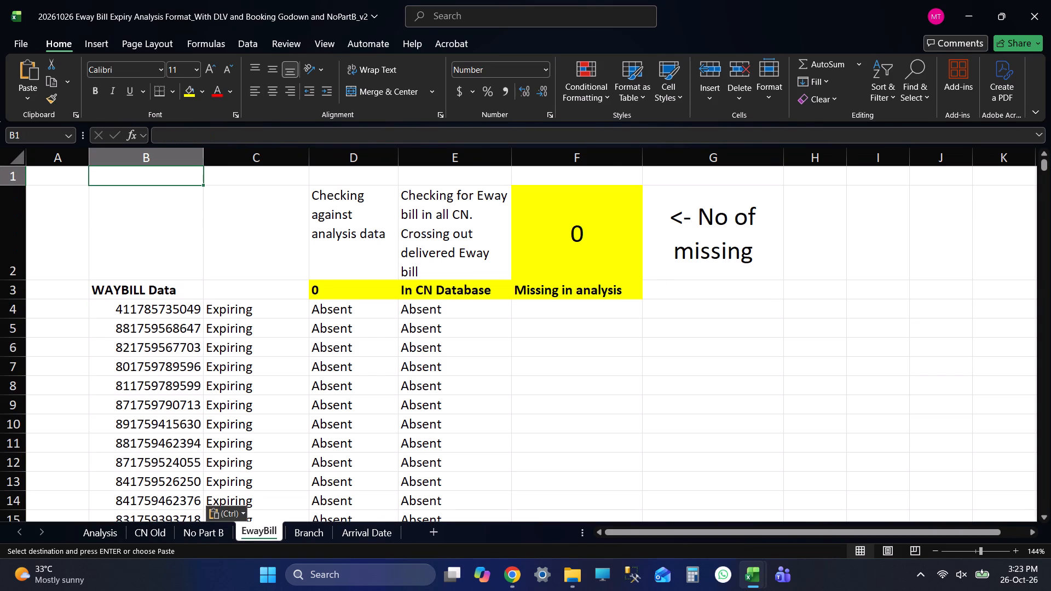
{"action": "key", "text": "Up"}
{"action": "key", "text": "Up"}
{"action": "key", "text": "Up"}
{"action": "key", "text": "Up"}
{"action": "key", "text": "Up"}
{"action": "key", "text": "Up"}
{"action": "key", "text": "Up"}
{"action": "key", "text": "Up"}
{"action": "key", "text": "Up"}
{"action": "key", "text": "Down"}
{"action": "key", "text": "Down"}
{"action": "key", "text": "Down"}
{"action": "key", "text": "alt+Tab"}
{"action": "key", "text": "ctrl+Up"}
{"action": "key", "text": "Up"}
{"action": "key", "text": "Up"}
{"action": "key", "text": "Up"}
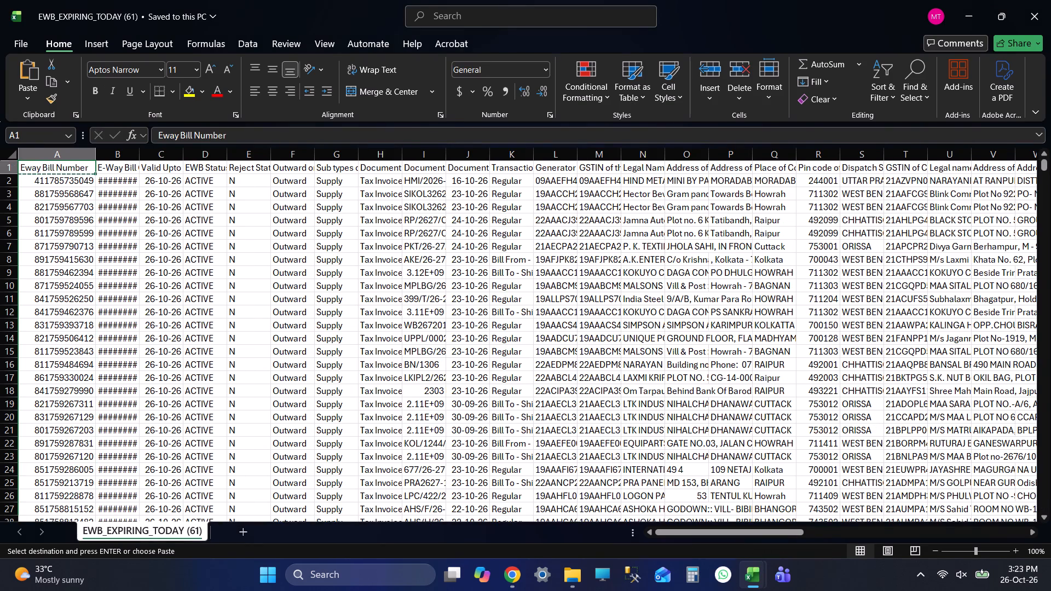
{"action": "key", "text": "Down"}
{"action": "key", "text": "alt+Tab"}
{"action": "key", "text": "alt+Tab"}
{"action": "key", "text": "alt+Tab"}
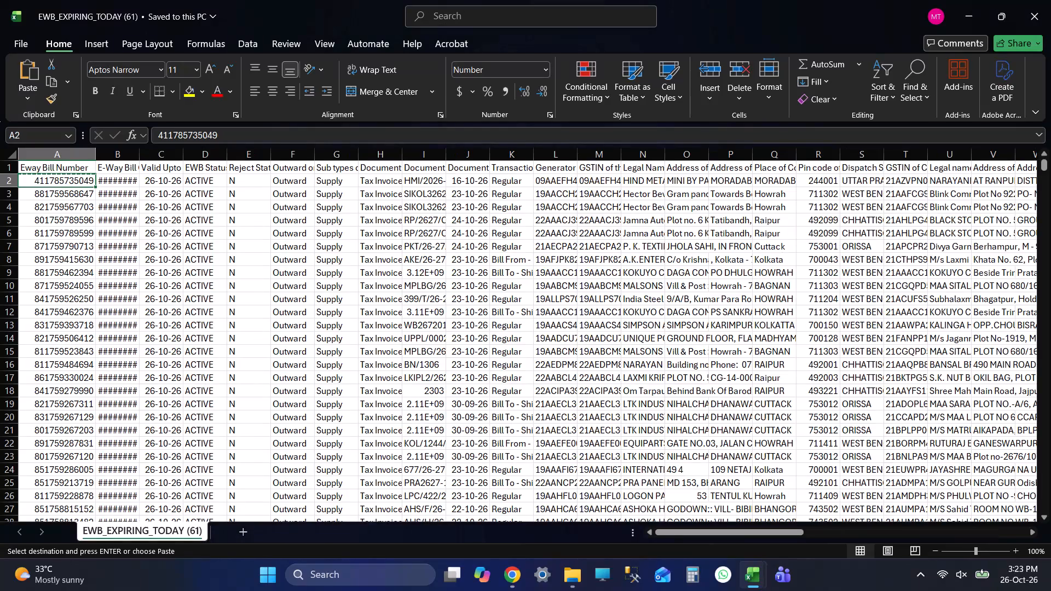
{"action": "key", "text": "alt+Tab"}
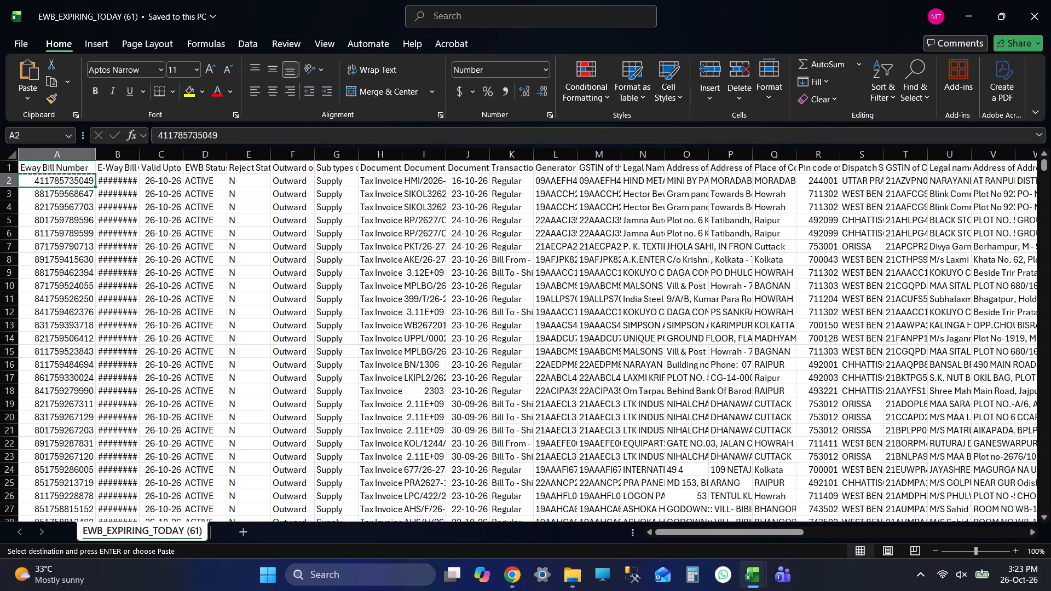
{"action": "key", "text": "alt+Tab"}
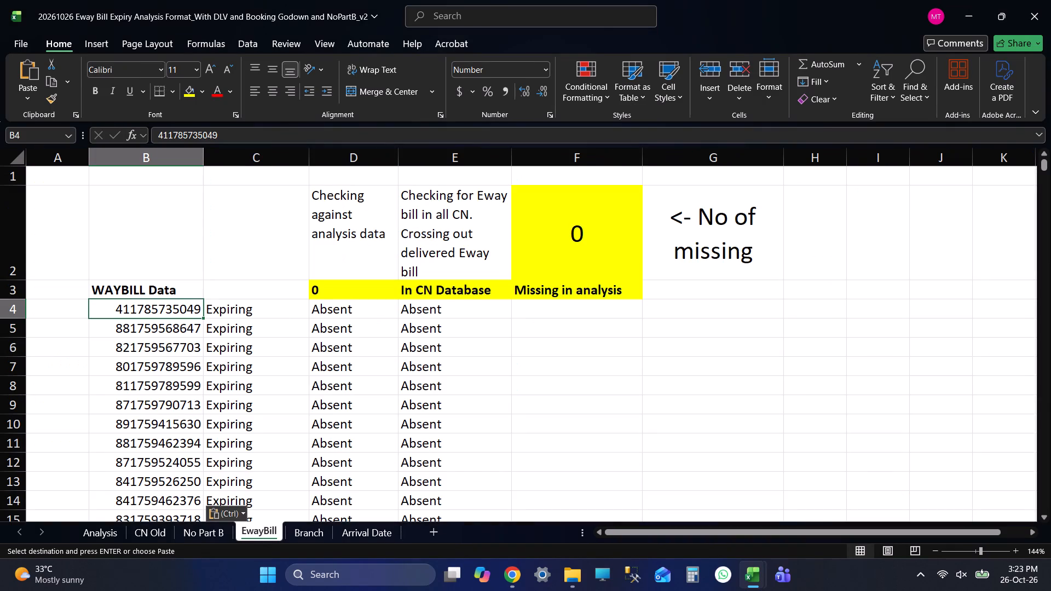
Compare the last Eway Bill Number in the EwayBill sheet with the last one in the EWB_EXPIRING_TODAY file.
{"action": "key", "text": "ctrl+Down"}
{"action": "key", "text": "alt+Tab"}
{"action": "key", "text": "ctrl+Down"}
{"action": "key", "text": "Down"}
{"action": "key", "text": "Down"}
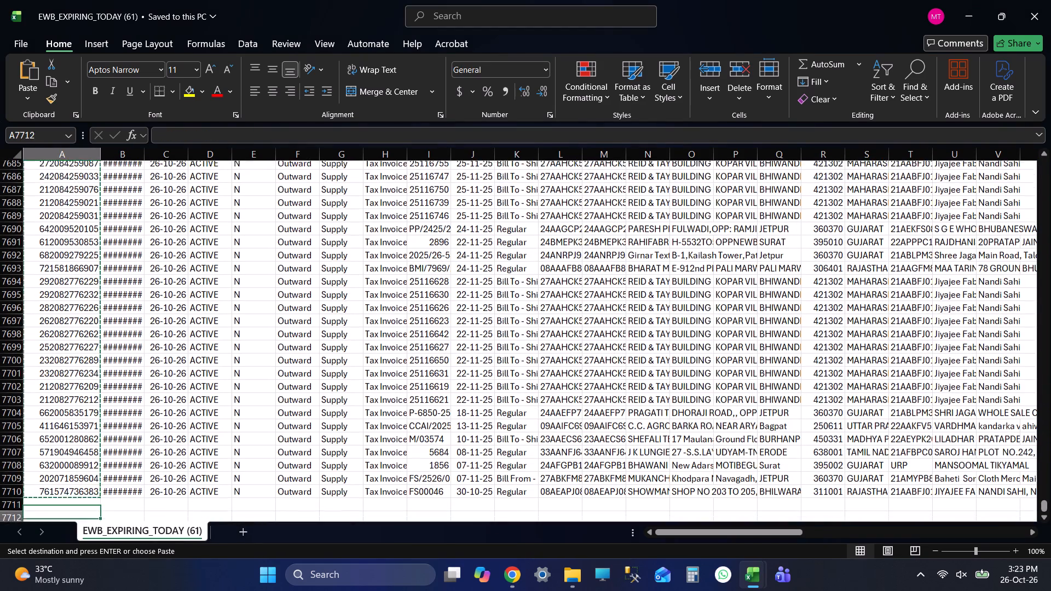
{"action": "key", "text": "Down"}
{"action": "key", "text": "Down"}
{"action": "key", "text": "ctrl+Up"}
{"action": "key", "text": "alt+Tab"}
{"action": "scroll", "coordinate": [623, 300], "scroll_direction": "down", "scroll_amount": 4}
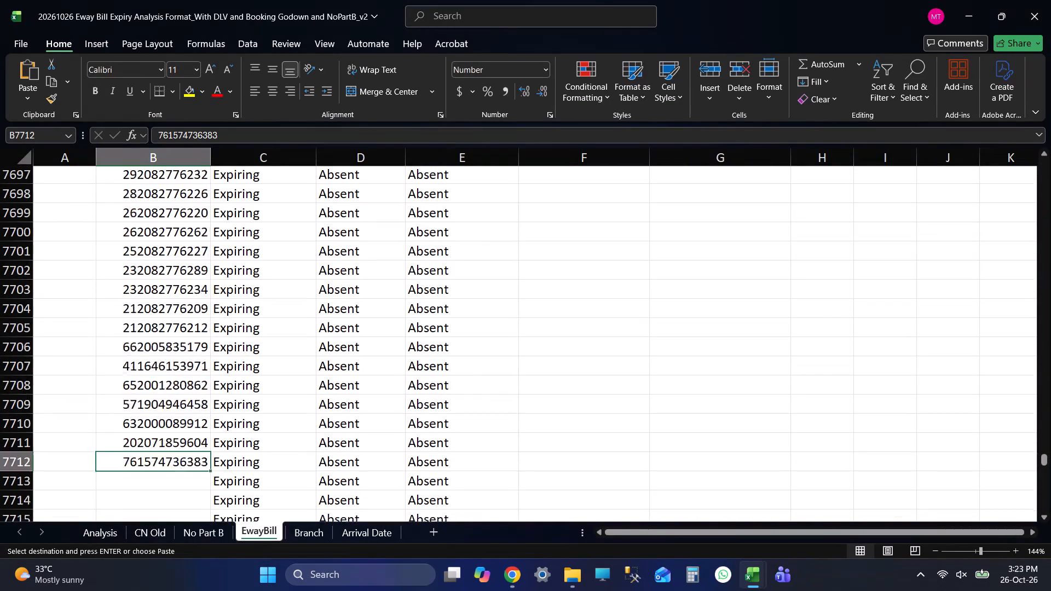
{"action": "key", "text": "alt+Tab"}
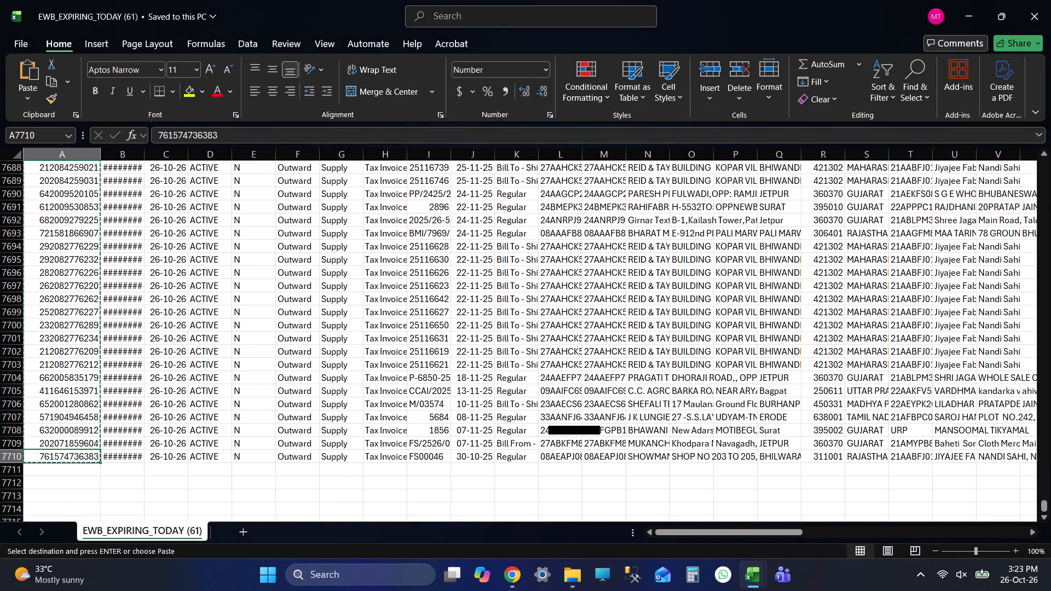
{"action": "key", "text": "alt+Tab"}
{"action": "key", "text": "alt+Tab"}
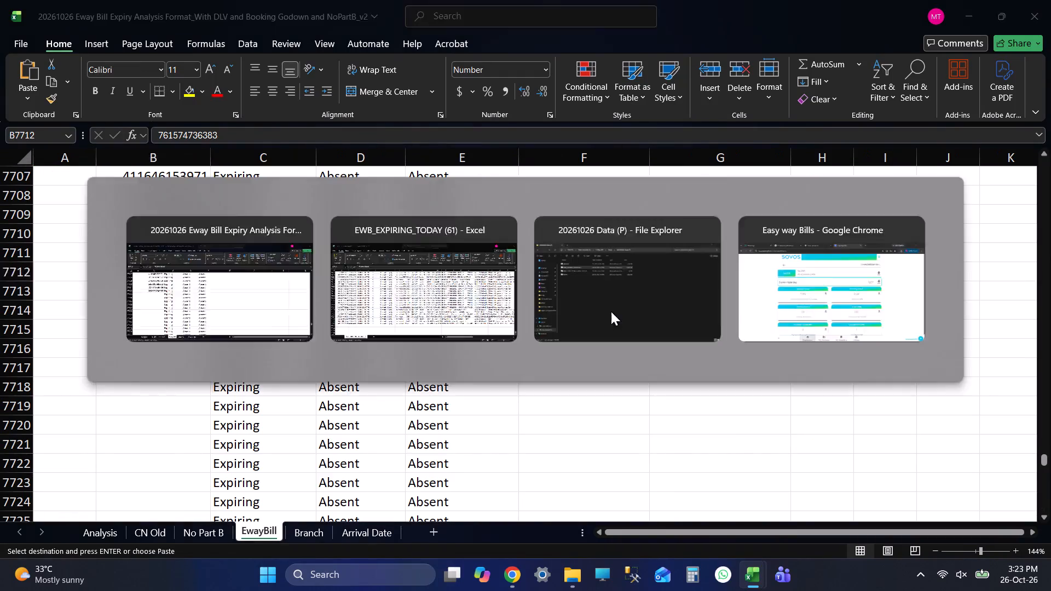
{"action": "key", "text": "alt+Tab"}
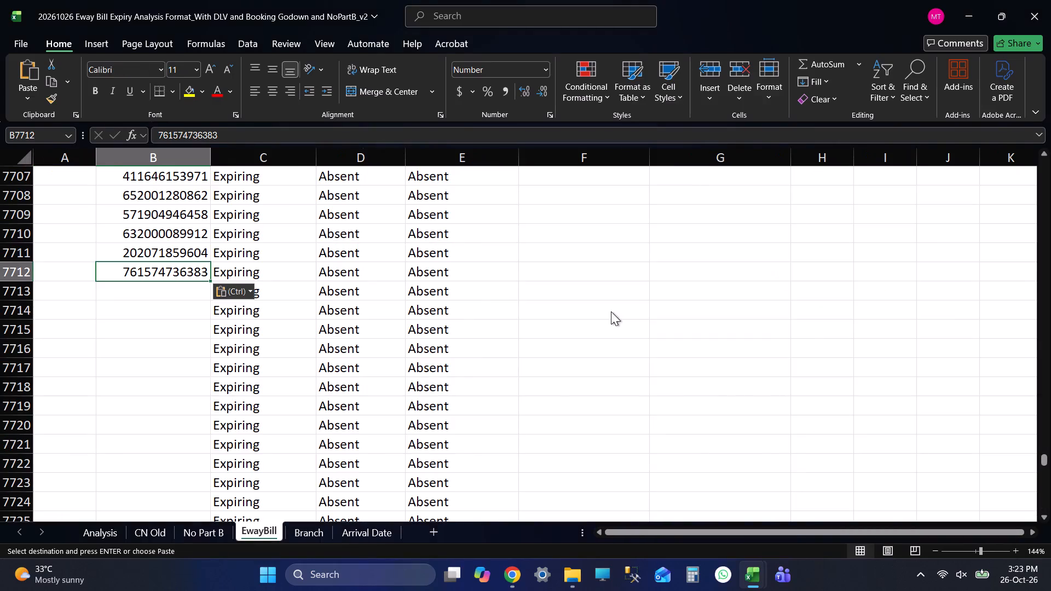
{"action": "key", "text": "alt+Tab"}
{"action": "key", "text": "alt+Tab"}
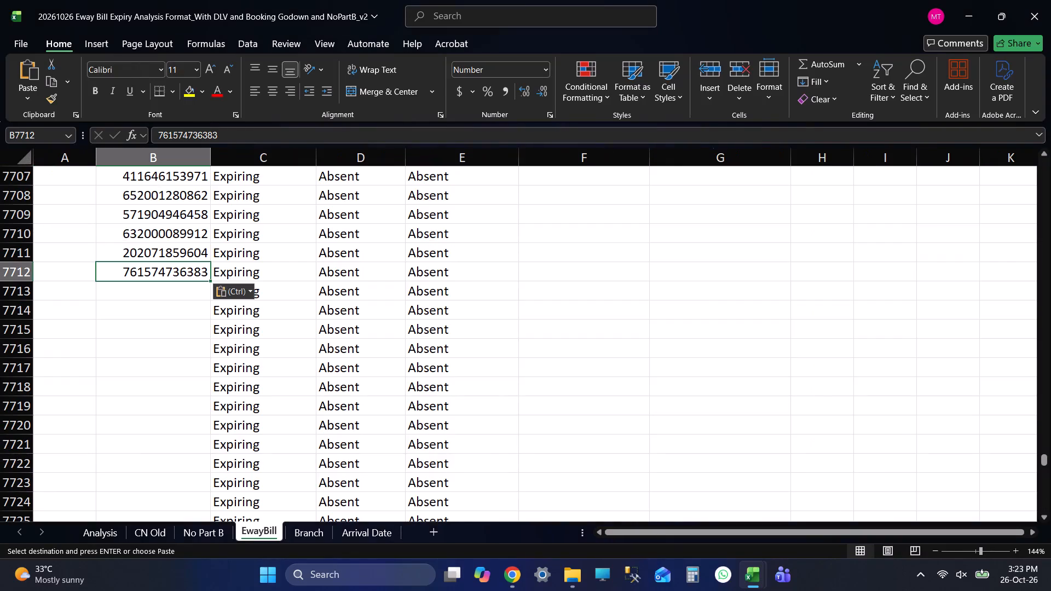
Clear the leftover entries in columns C to E of the EwayBill sheet from row 7713 down, below the pasted data.
{"action": "left_click", "coordinate": [272, 297]}
{"action": "key", "text": "ctrl+shift+Right"}
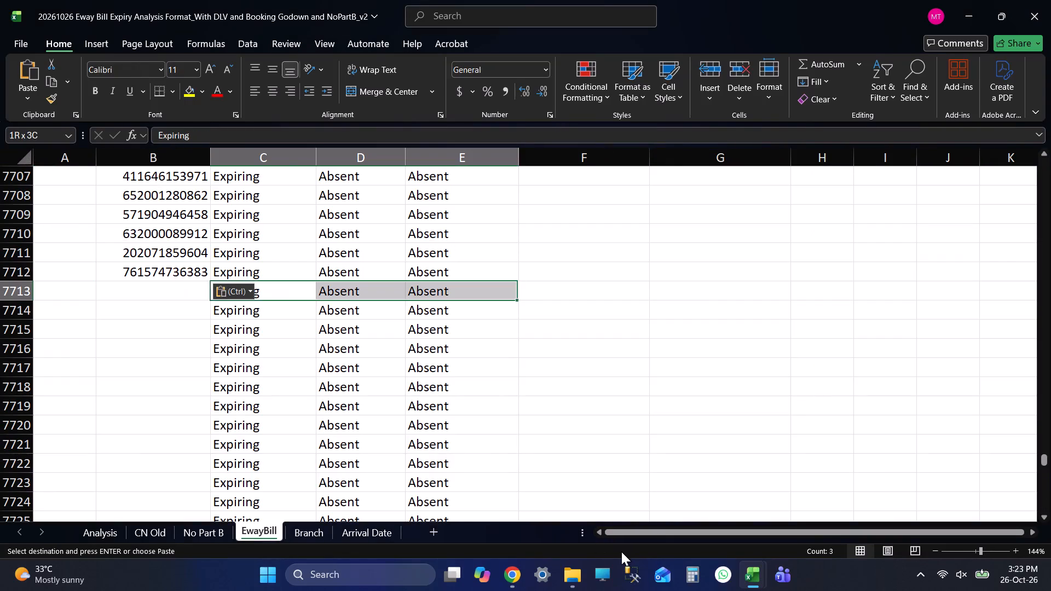
{"action": "key", "text": "ctrl+shift+Down"}
{"action": "key", "text": "Delete"}
{"action": "key", "text": "Up"}
{"action": "key", "text": "Up"}
{"action": "key", "text": "Up"}
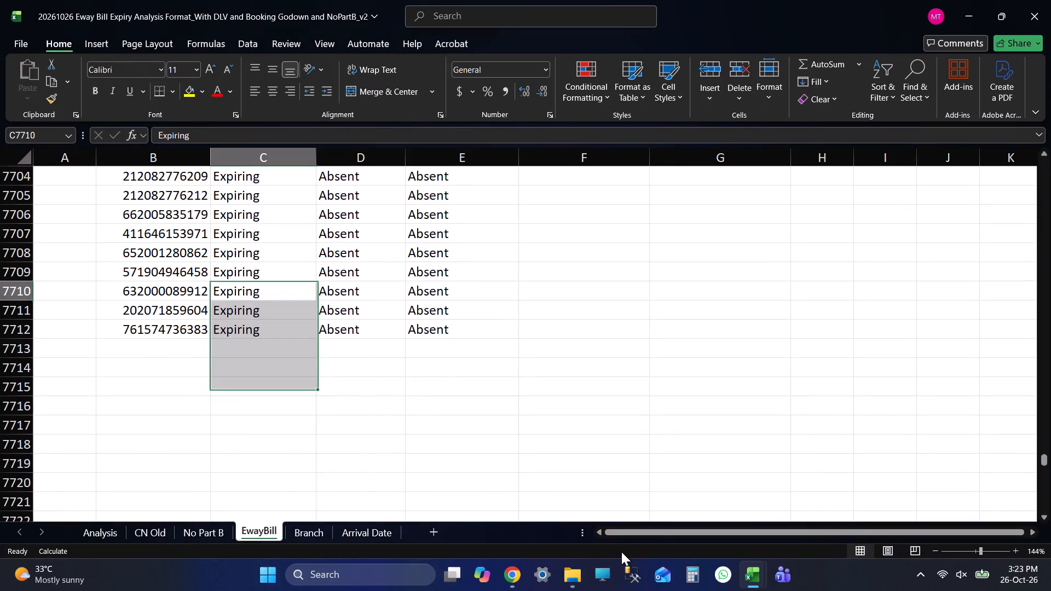
Check the top and bottom ends of the WAYBILL Data column in the EwayBill sheet.
{"action": "key", "text": "ctrl+Up"}
{"action": "key", "text": "Up"}
{"action": "key", "text": "Up"}
{"action": "key", "text": "Up"}
{"action": "key", "text": "Left"}
{"action": "key", "text": "Down"}
{"action": "key", "text": "Down"}
{"action": "key", "text": "Down"}
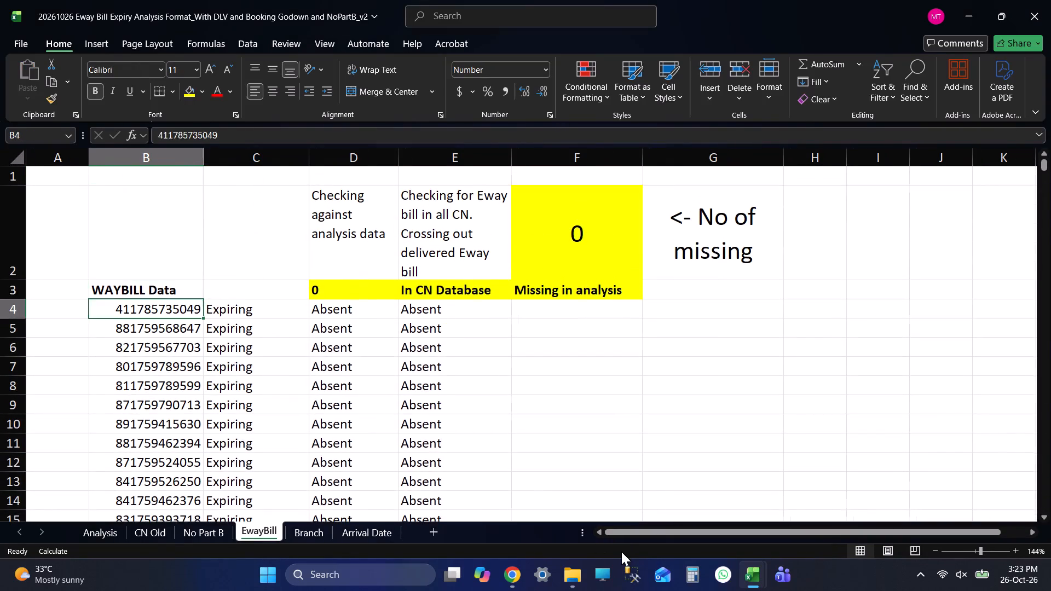
{"action": "key", "text": "ctrl+Down"}
{"action": "key", "text": "Down"}
{"action": "key", "text": "Down"}
{"action": "key", "text": "Down"}
{"action": "key", "text": "ctrl+Up"}
{"action": "key", "text": "ctrl+Up"}
{"action": "key", "text": "Up"}
{"action": "key", "text": "Up"}
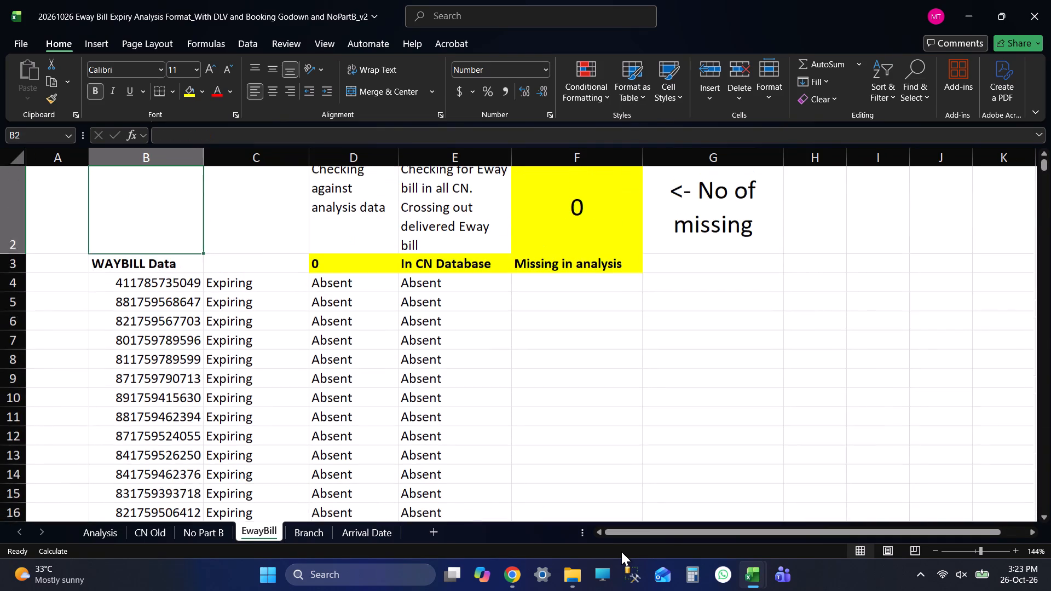
{"action": "key", "text": "Up"}
{"action": "key", "text": "Down"}
{"action": "key", "text": "Down"}
{"action": "key", "text": "Down"}
{"action": "key", "text": "Down"}
{"action": "key", "text": "ctrl+Down"}
{"action": "key", "text": "Down"}
{"action": "key", "text": "Down"}
{"action": "key", "text": "Down"}
{"action": "key", "text": "Down"}
{"action": "key", "text": "ctrl+Up"}
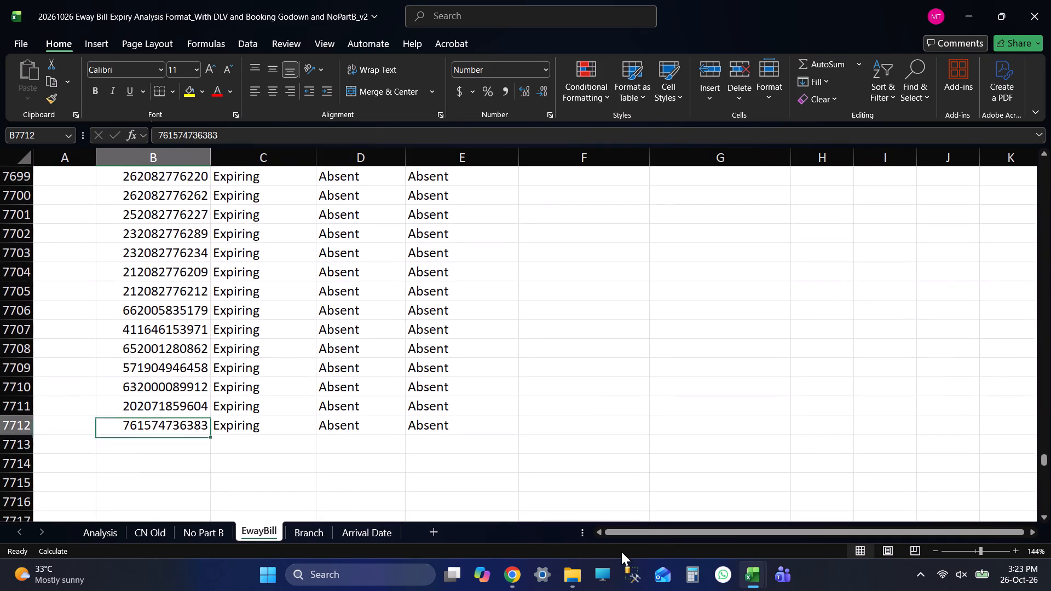
Add filters to the EwayBill sheet's header row, B3:F3.
{"action": "key", "text": "ctrl+Up"}
{"action": "key", "text": "ctrl+Up"}
{"action": "key", "text": "Down"}
{"action": "key", "text": "Down"}
{"action": "key", "text": "ctrl+shift+Right"}
{"action": "key", "text": "ctrl+shift+Right"}
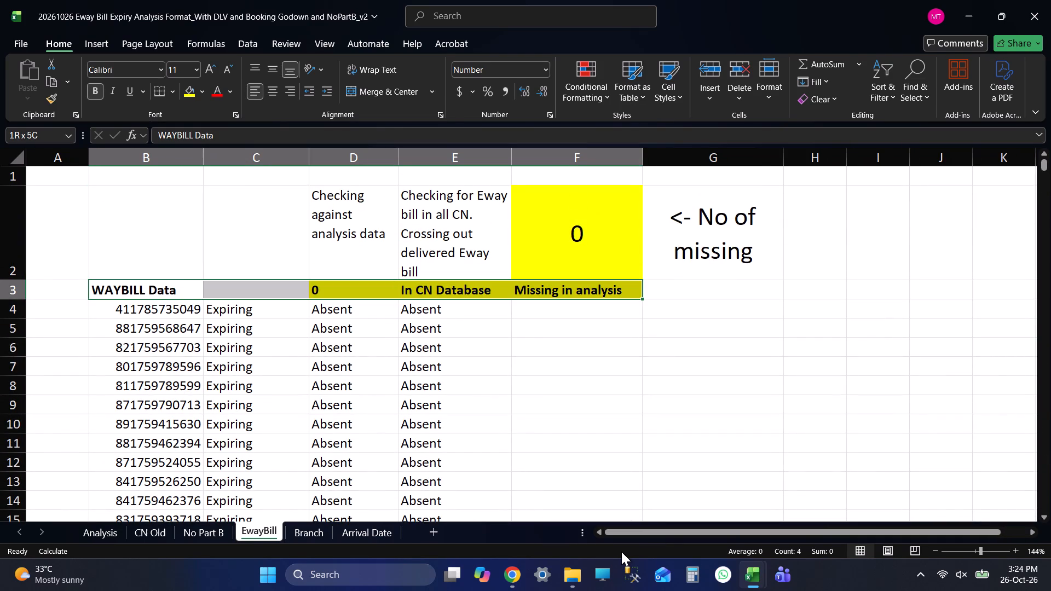
{"action": "key", "text": "ctrl+shift+l"}
{"action": "left_click", "coordinate": [882, 390]}
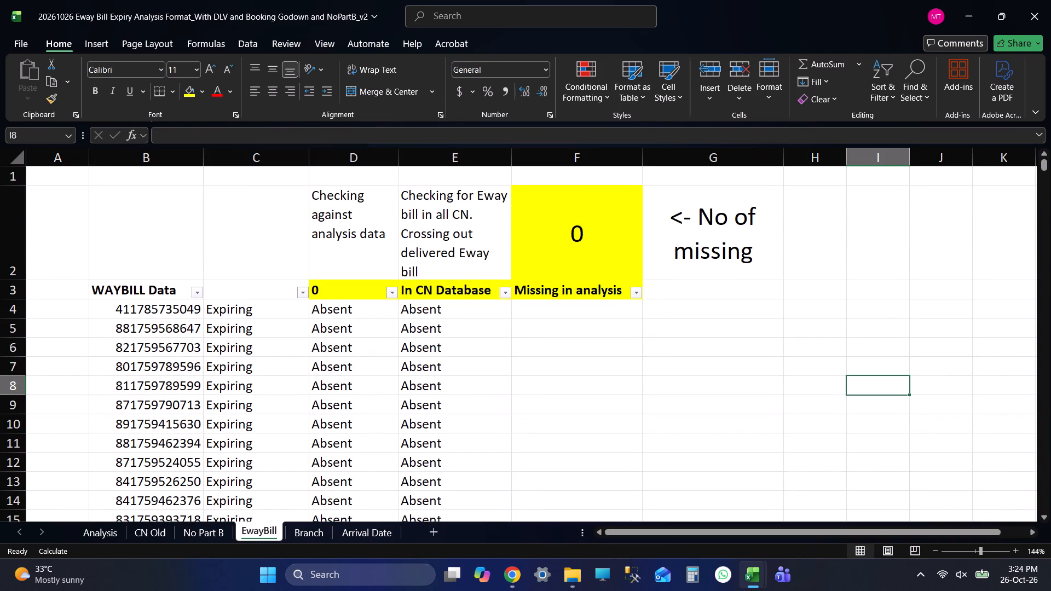
View the filter values of column D in the EwayBill sheet without applying a filter.
{"action": "left_click", "coordinate": [338, 295]}
{"action": "left_click", "coordinate": [393, 293]}
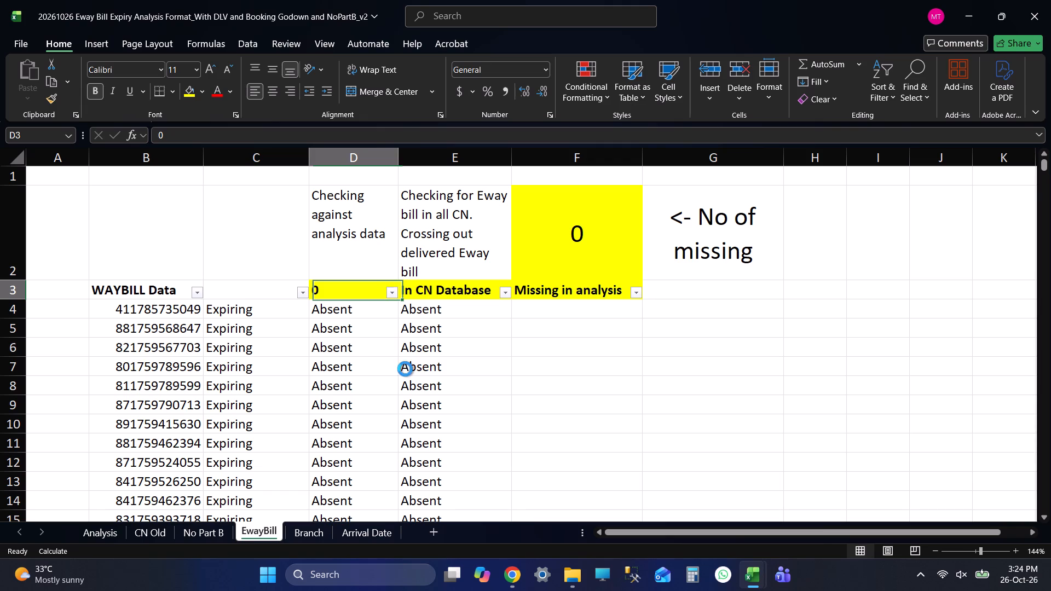
{"action": "left_click", "coordinate": [372, 533]}
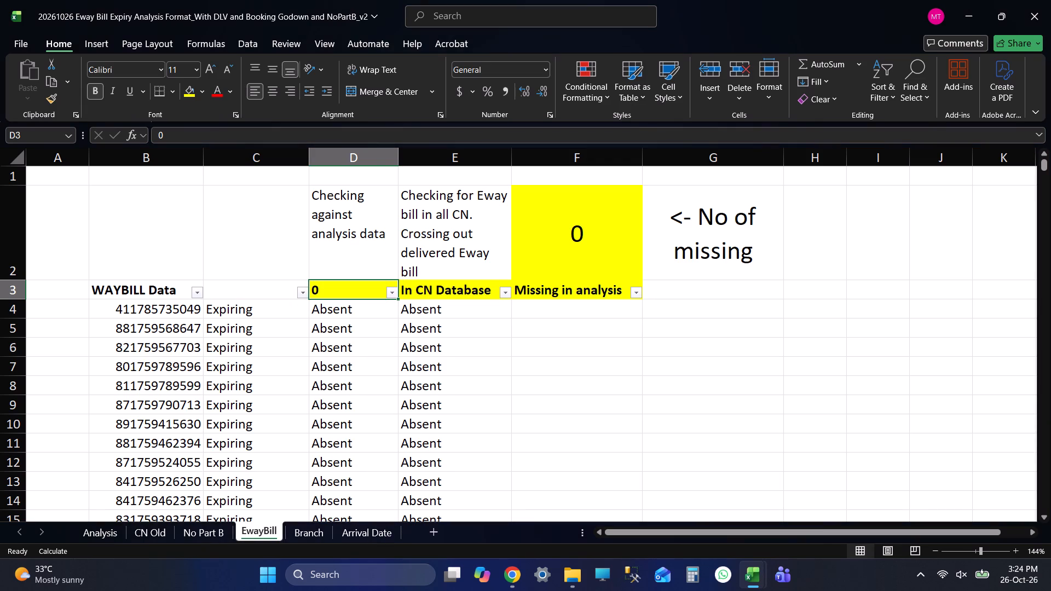
{"action": "left_click", "coordinate": [389, 294]}
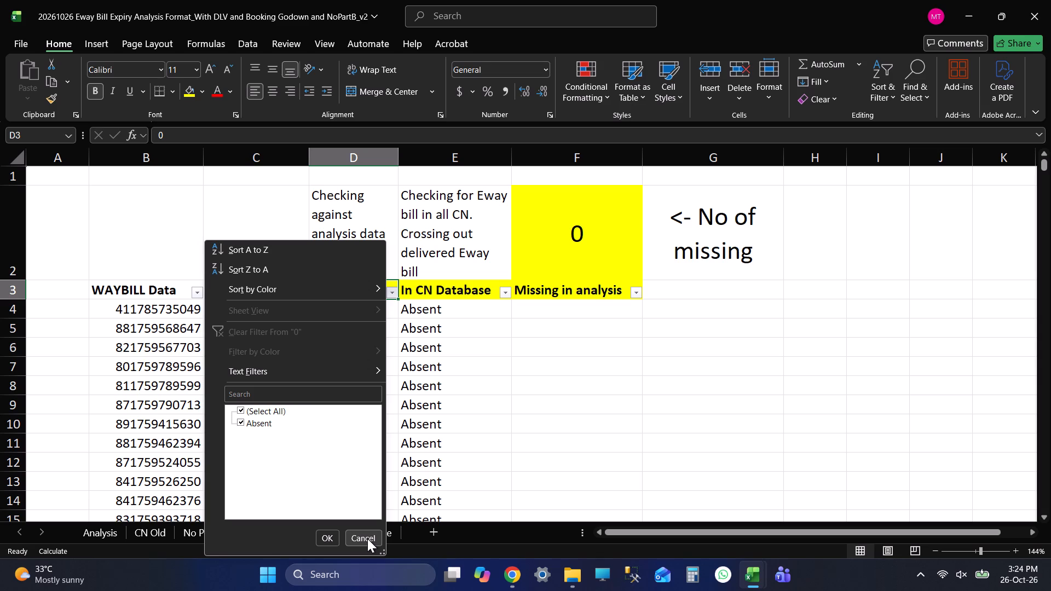
{"action": "left_click", "coordinate": [367, 538]}
Recheck the bottom and top ends of the WAYBILL Data column in the EwayBill sheet.
{"action": "left_click", "coordinate": [159, 293]}
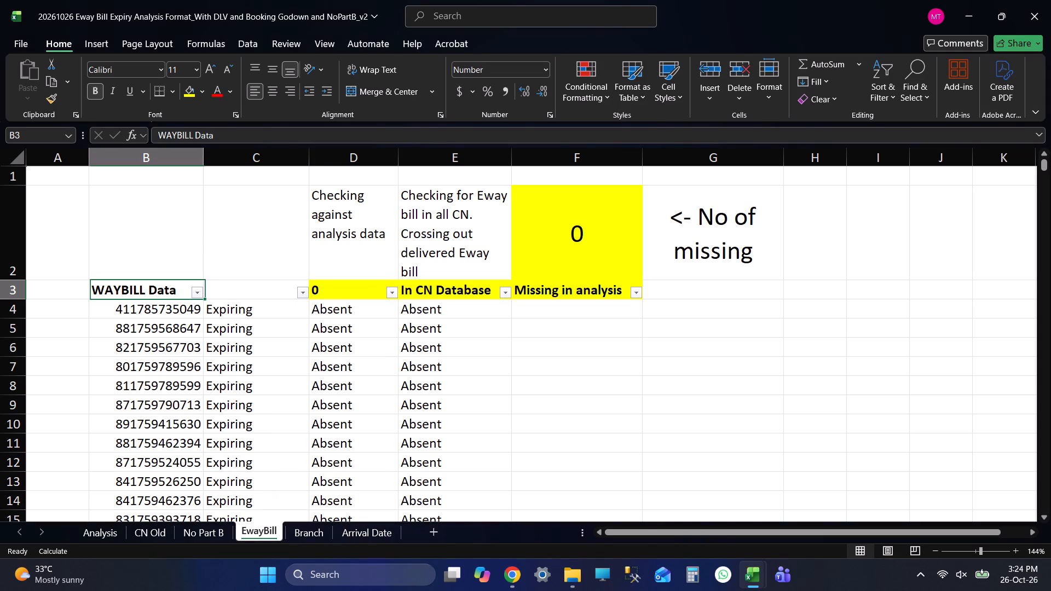
{"action": "key", "text": "ctrl+Down"}
{"action": "key", "text": "Down"}
{"action": "key", "text": "Down"}
{"action": "key", "text": "Down"}
{"action": "key", "text": "Down"}
{"action": "key", "text": "Down"}
{"action": "key", "text": "ctrl+Up"}
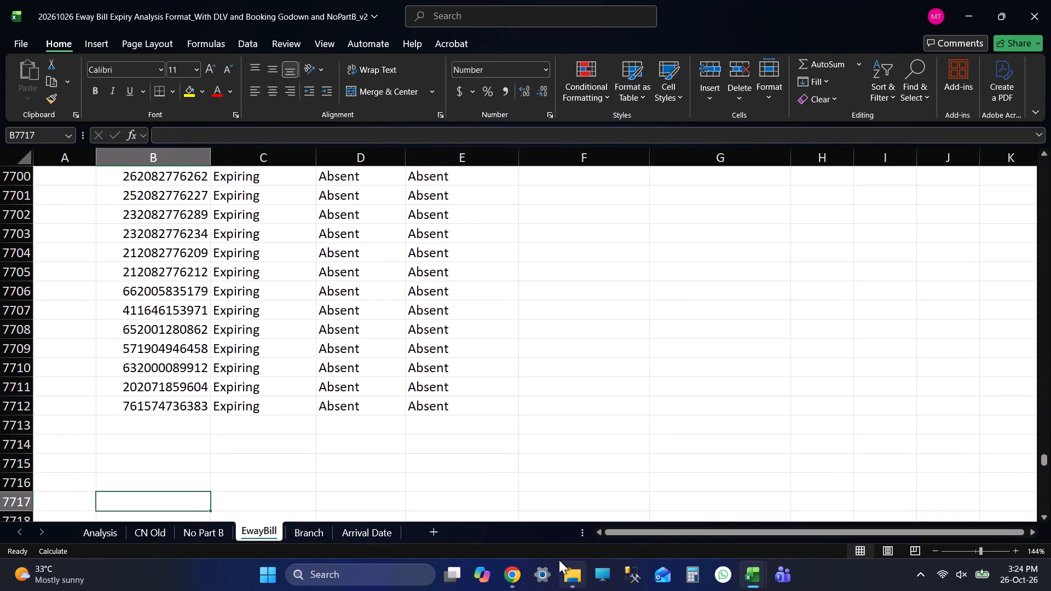
{"action": "key", "text": "ctrl+Up"}
{"action": "key", "text": "Up"}
{"action": "key", "text": "Up"}
{"action": "key", "text": "Up"}
{"action": "key", "text": "Up"}
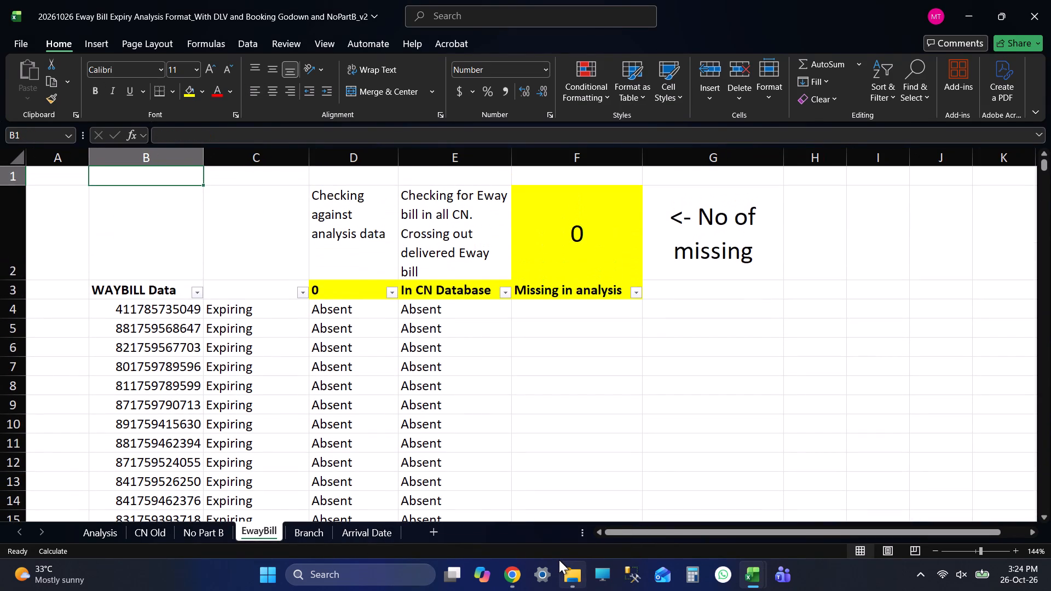
{"action": "key", "text": "Down"}
{"action": "key", "text": "Down"}
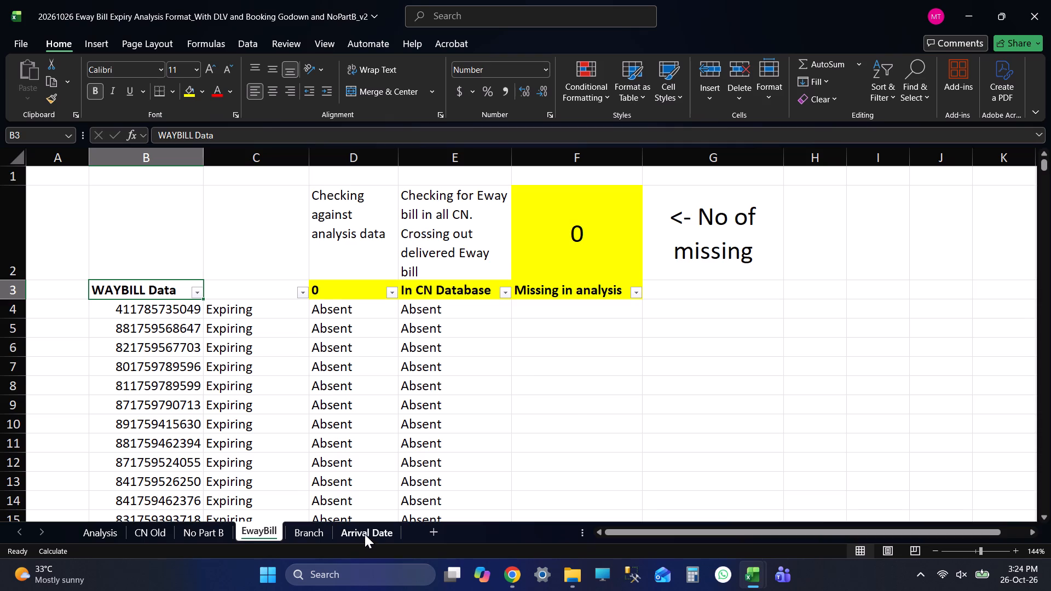
Bring up the Arrival Date sheet and select A3, the first cell under the ManifestNumber header.
{"action": "left_click", "coordinate": [365, 534]}
{"action": "key", "text": "Up"}
{"action": "key", "text": "Down"}
{"action": "key", "text": "Up"}
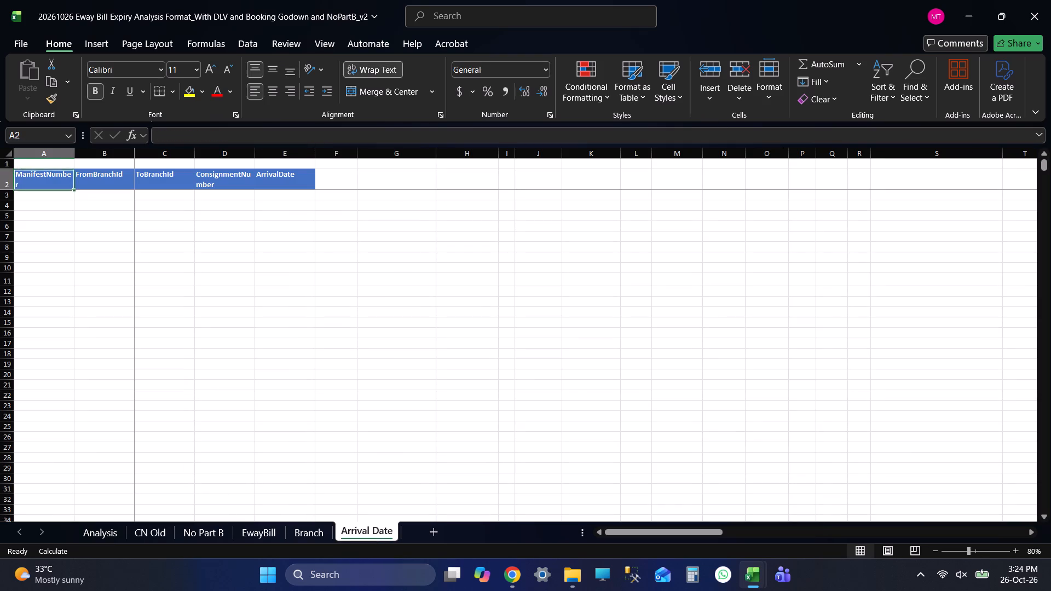
{"action": "key", "text": "Down"}
{"action": "key", "text": "Up"}
{"action": "key", "text": "Down"}
{"action": "key", "text": "Up"}
{"action": "key", "text": "Down"}
{"action": "key", "text": "Up"}
{"action": "key", "text": "Down"}
{"action": "key", "text": "Up"}
{"action": "key", "text": "Left"}
{"action": "key", "text": "Left"}
{"action": "key", "text": "Left"}
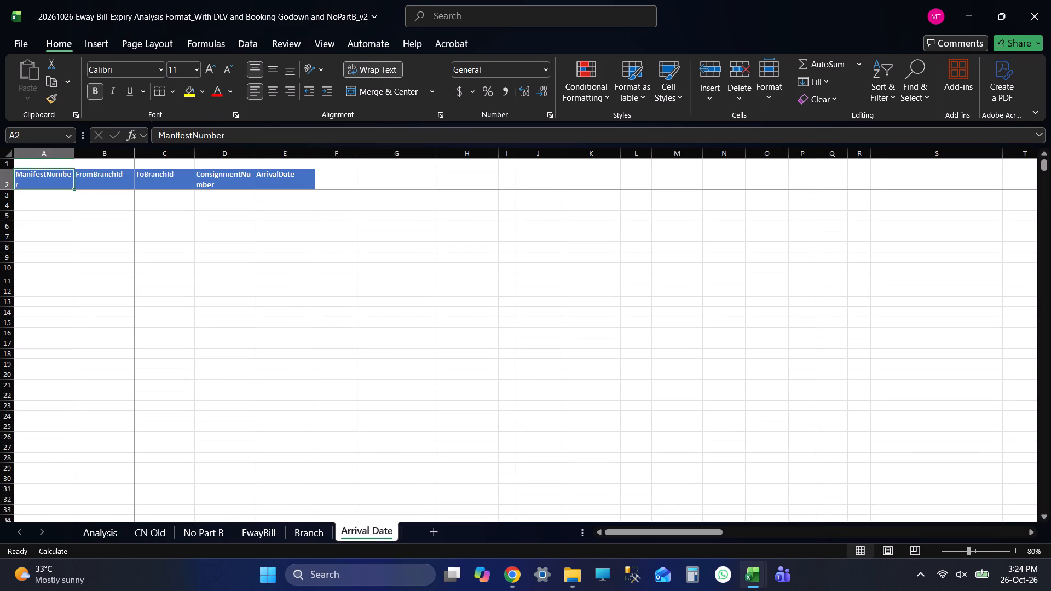
{"action": "key", "text": "Left"}
{"action": "key", "text": "Left"}
{"action": "key", "text": "Left"}
{"action": "key", "text": "Left"}
{"action": "key", "text": "Down"}
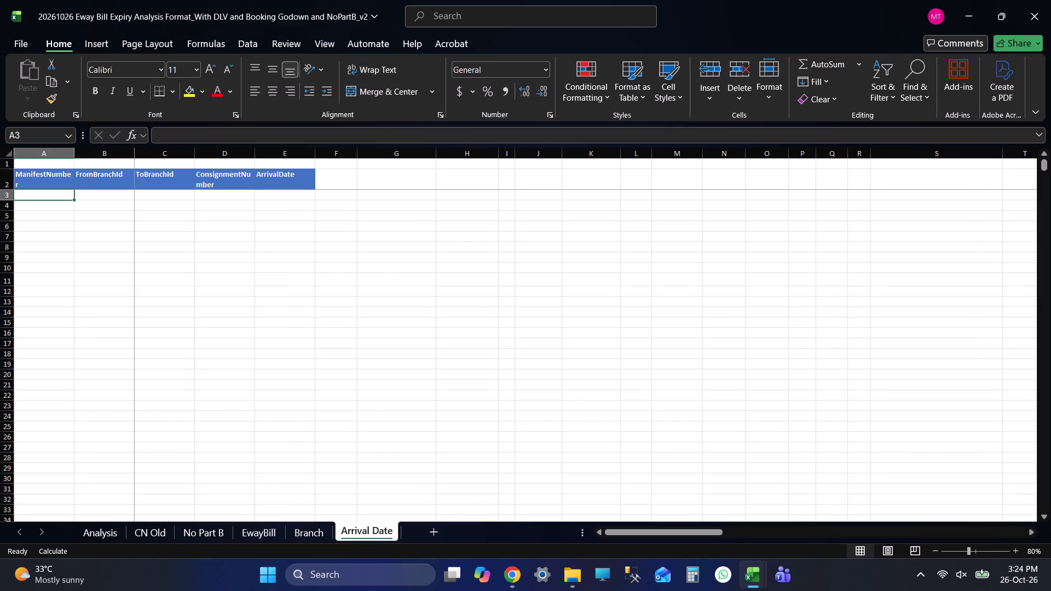
Close the EWB_EXPIRING_TODAY (61) source file.
{"action": "key", "text": "alt+Tab"}
{"action": "key", "text": "alt+Tab"}
{"action": "key", "text": "alt+Tab"}
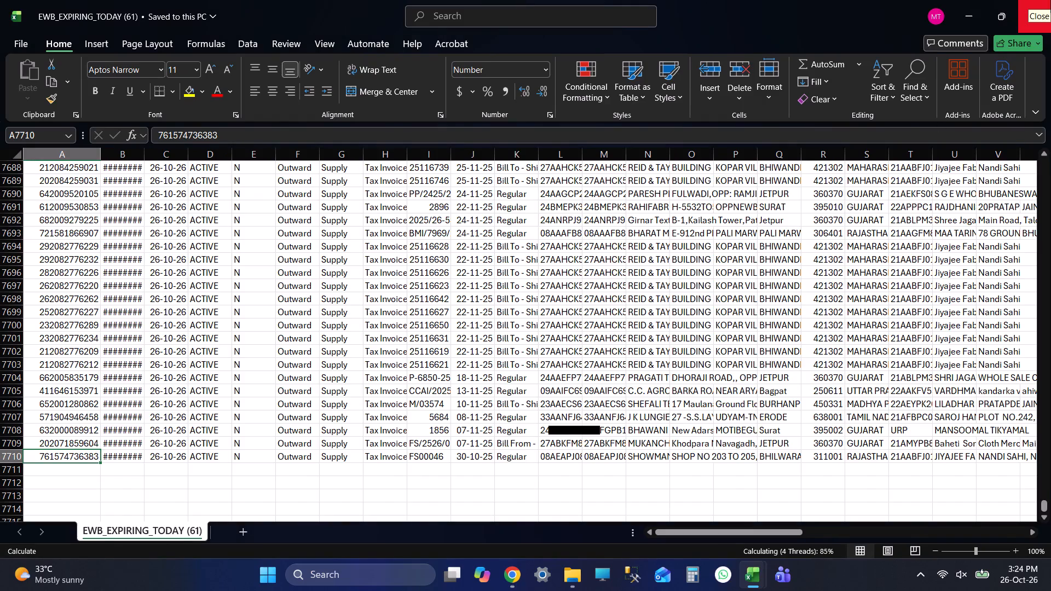
{"action": "left_click", "coordinate": [1050, 0]}
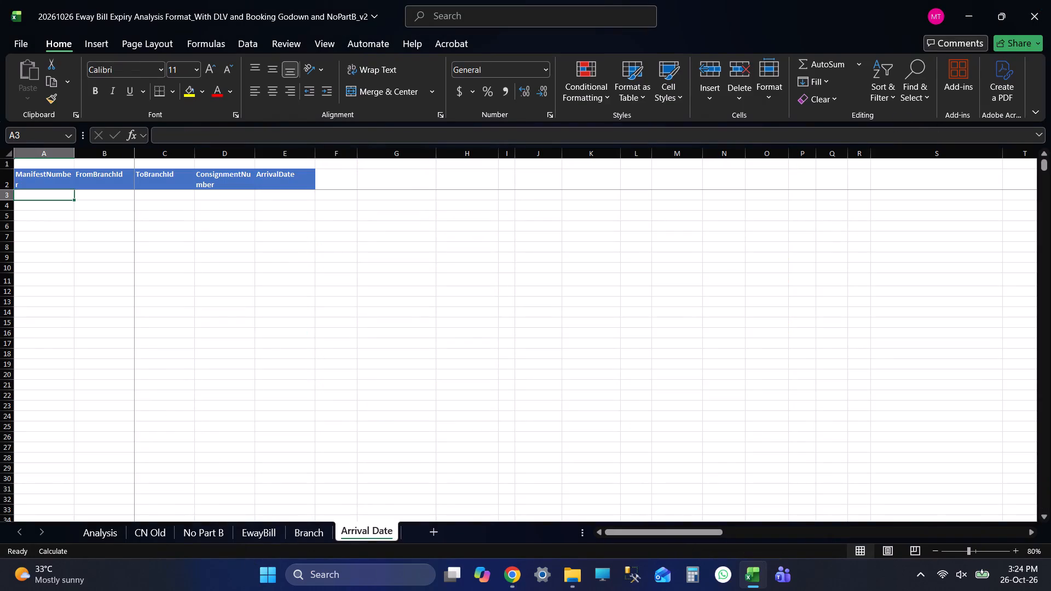
Return to the Arrival Date sheet and open the ARRIVAL file from the 20261026 Data (P) folder in File Explorer.
{"action": "left_click", "coordinate": [260, 536]}
{"action": "left_click", "coordinate": [379, 527]}
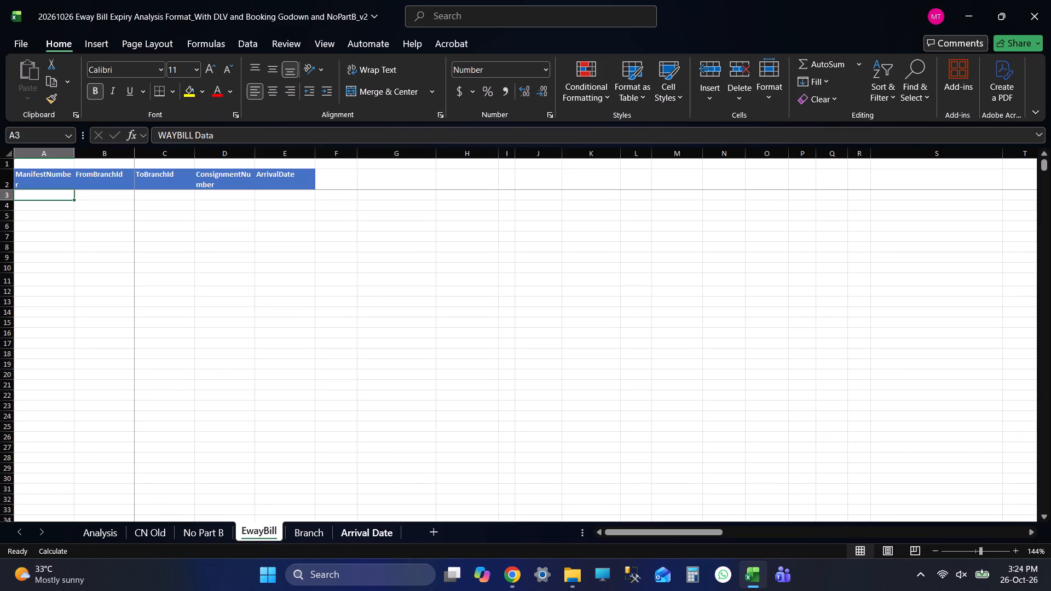
{"action": "key", "text": "alt+Tab"}
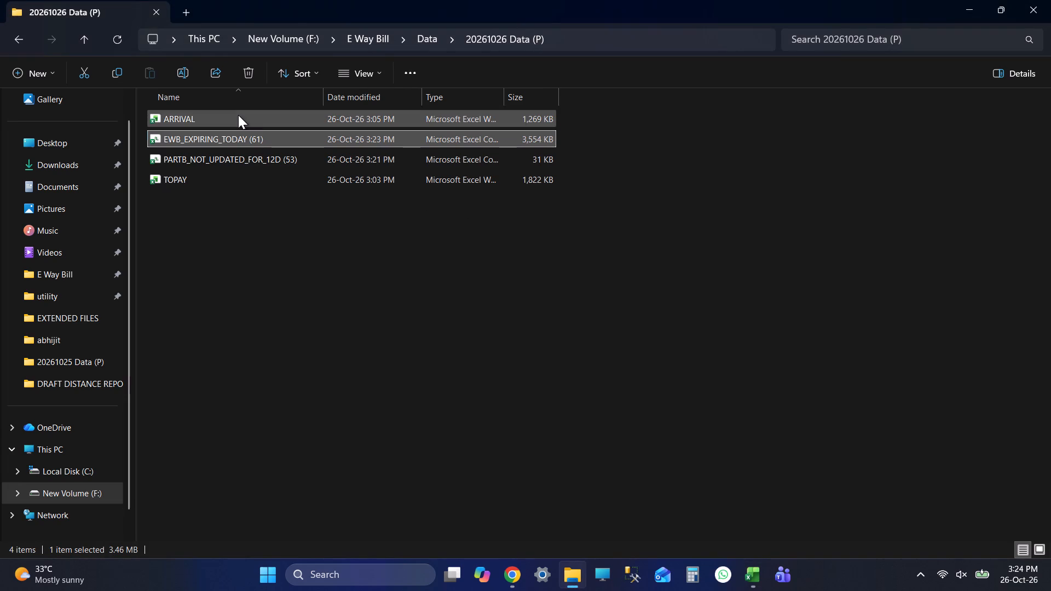
{"action": "double_click", "coordinate": [238, 115]}
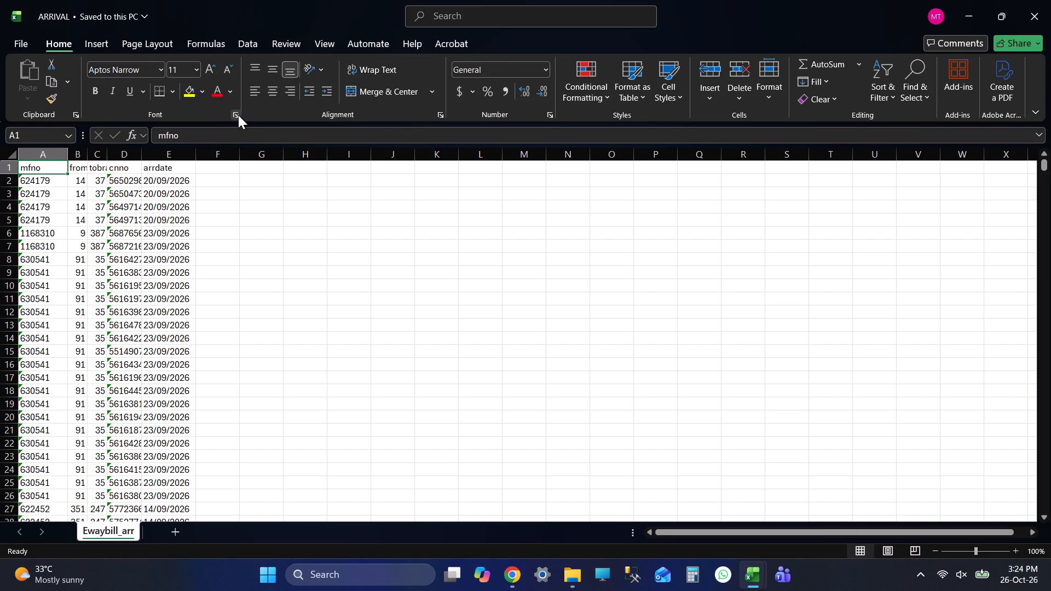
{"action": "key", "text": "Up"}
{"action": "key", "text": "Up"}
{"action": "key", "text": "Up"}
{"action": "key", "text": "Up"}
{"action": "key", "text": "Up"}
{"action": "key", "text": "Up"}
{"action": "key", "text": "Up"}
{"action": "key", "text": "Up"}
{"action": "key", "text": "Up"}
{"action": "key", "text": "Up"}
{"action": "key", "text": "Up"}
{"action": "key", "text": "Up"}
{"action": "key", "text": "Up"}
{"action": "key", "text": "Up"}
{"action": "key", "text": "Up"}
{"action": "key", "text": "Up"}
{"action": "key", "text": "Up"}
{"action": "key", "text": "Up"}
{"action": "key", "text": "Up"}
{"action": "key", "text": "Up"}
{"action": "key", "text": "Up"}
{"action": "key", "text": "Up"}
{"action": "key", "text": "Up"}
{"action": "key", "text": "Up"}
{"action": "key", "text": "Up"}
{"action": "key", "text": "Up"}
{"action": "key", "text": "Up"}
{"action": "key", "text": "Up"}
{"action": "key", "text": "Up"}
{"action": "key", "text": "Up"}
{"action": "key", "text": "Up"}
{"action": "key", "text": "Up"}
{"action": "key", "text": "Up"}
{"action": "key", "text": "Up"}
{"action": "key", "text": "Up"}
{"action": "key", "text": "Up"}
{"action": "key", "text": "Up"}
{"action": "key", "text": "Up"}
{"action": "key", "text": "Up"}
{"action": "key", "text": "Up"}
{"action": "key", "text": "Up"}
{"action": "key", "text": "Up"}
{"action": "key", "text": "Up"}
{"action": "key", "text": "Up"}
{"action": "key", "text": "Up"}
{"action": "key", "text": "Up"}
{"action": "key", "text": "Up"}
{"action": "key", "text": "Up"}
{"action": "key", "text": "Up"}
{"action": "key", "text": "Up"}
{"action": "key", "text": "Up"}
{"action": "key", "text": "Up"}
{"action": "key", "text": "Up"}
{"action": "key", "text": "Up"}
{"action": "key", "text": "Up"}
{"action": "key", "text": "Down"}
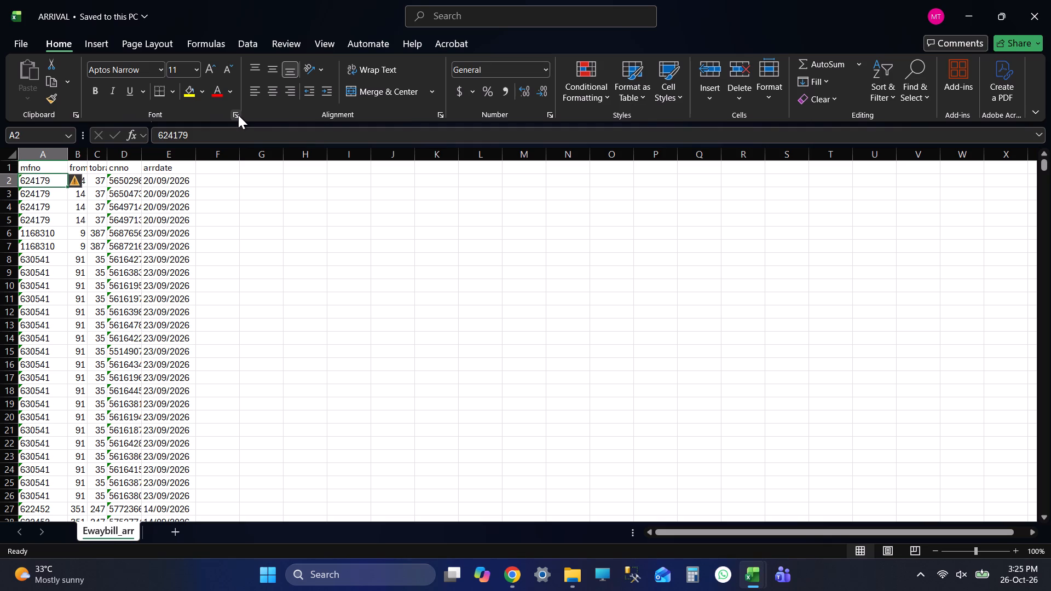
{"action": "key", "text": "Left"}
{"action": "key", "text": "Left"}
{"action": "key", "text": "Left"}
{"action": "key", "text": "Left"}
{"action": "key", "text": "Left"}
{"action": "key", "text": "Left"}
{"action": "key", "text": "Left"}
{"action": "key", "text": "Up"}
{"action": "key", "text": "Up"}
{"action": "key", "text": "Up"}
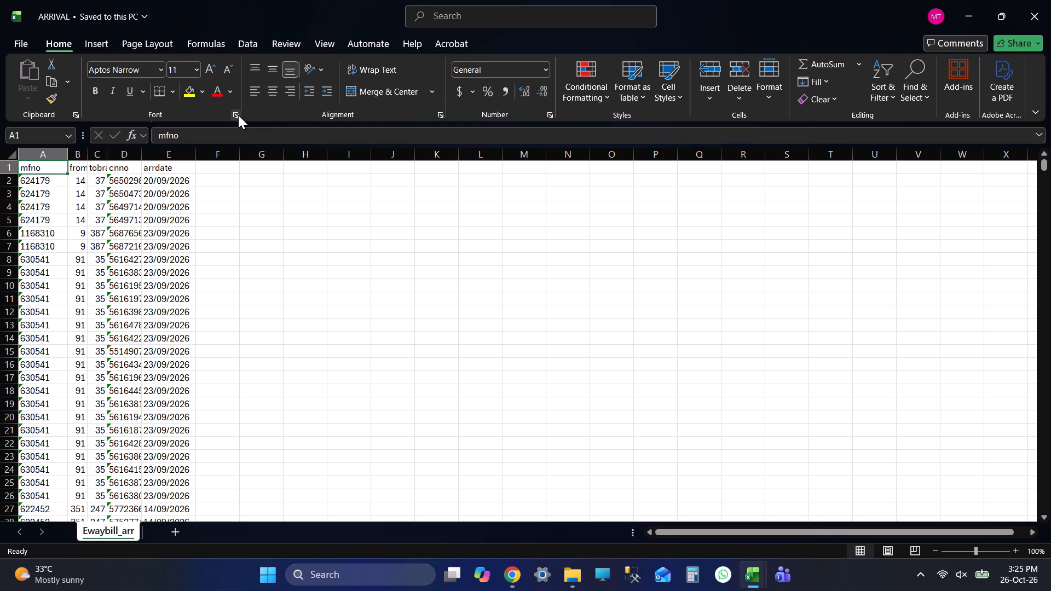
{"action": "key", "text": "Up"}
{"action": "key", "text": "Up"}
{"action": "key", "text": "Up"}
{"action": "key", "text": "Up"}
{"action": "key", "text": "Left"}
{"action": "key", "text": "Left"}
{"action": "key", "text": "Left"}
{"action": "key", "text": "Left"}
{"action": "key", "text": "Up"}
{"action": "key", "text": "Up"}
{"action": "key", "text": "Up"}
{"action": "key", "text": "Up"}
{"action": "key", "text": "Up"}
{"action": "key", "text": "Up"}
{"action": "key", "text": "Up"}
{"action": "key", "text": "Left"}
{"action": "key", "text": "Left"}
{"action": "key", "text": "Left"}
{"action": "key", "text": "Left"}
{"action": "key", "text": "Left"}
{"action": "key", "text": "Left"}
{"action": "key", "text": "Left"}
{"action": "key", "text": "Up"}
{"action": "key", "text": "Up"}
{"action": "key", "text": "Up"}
Copy all ARRIVAL data rows below the header, columns A to E from A2 down, into the Arrival Date sheet at A3.
{"action": "key", "text": "Down"}
{"action": "key", "text": "Left"}
{"action": "key", "text": "Left"}
{"action": "key", "text": "Left"}
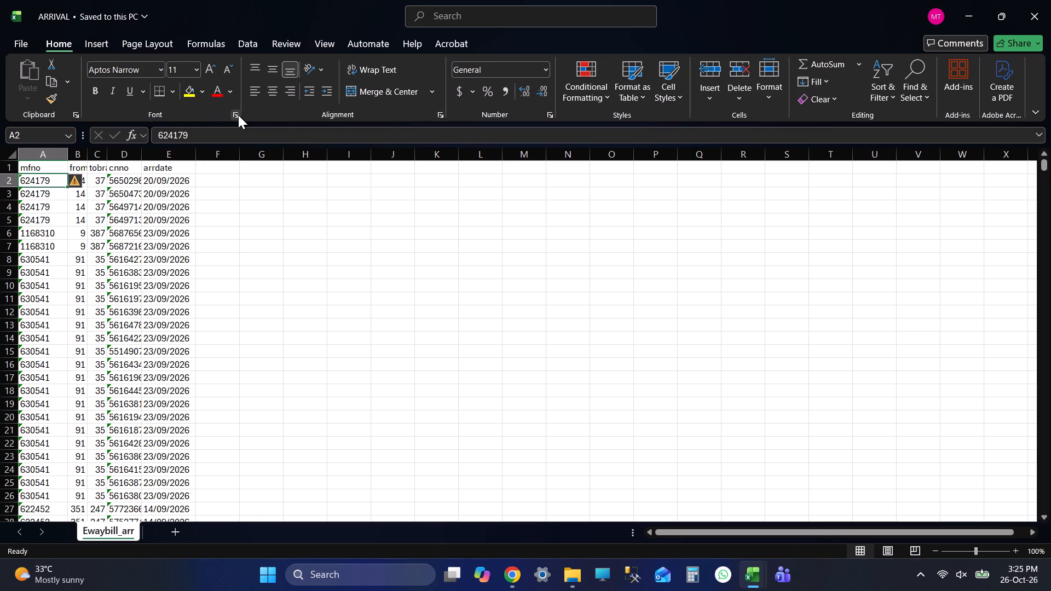
{"action": "key", "text": "ctrl+shift+Right"}
{"action": "key", "text": "ctrl+shift+Down"}
{"action": "key", "text": "ctrl+c"}
{"action": "key", "text": "ctrl+c"}
{"action": "key", "text": "ctrl+c"}
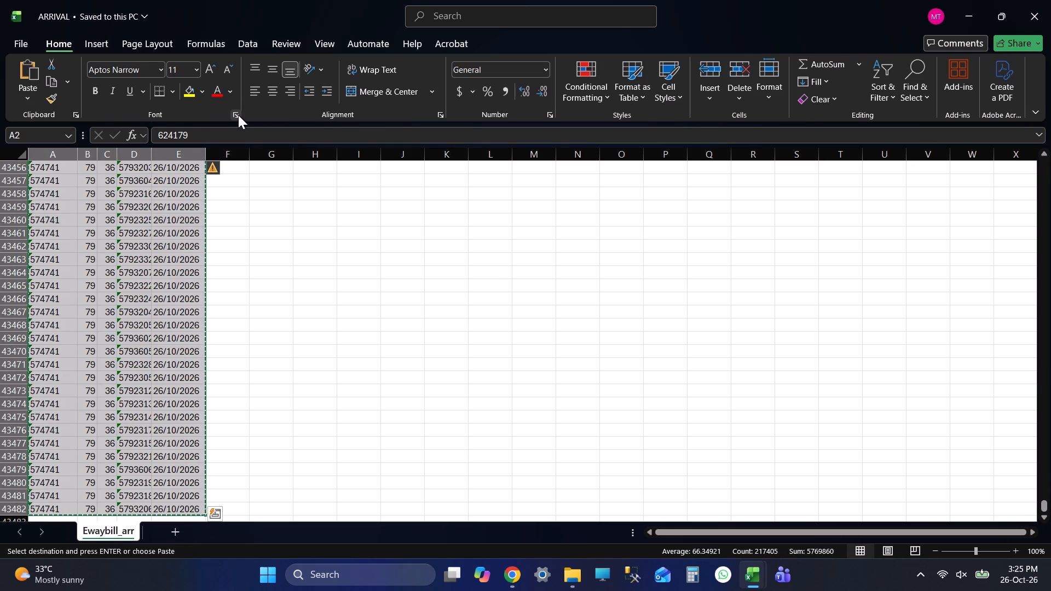
{"action": "key", "text": "alt+Tab"}
{"action": "key", "text": "Up"}
{"action": "key", "text": "Down"}
{"action": "key", "text": "ctrl+v"}
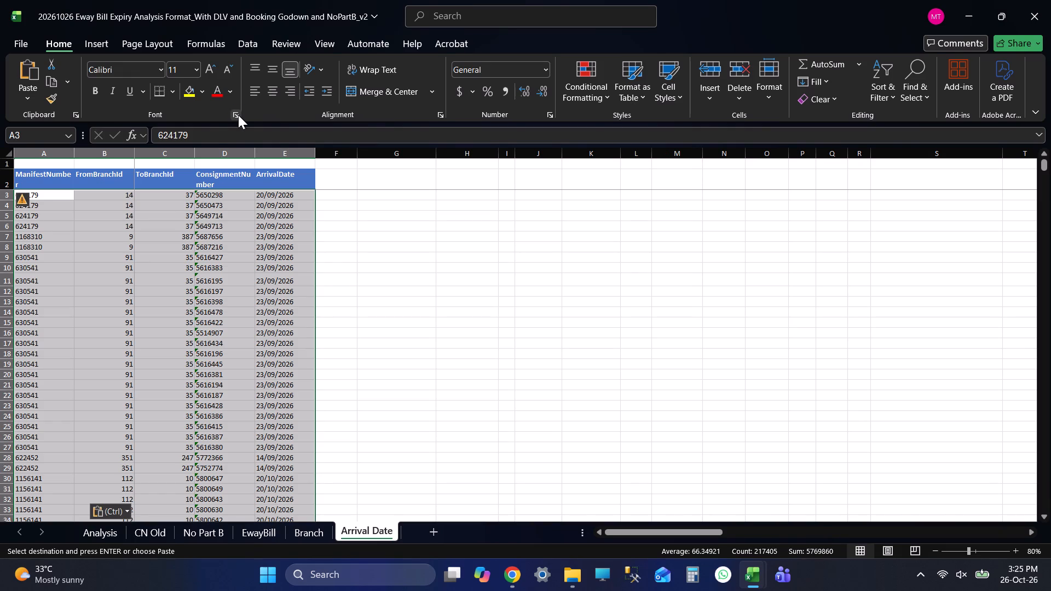
Compare the first and last rows of the pasted Arrival Date data with those in the ARRIVAL file.
{"action": "key", "text": "ctrl+Up"}
{"action": "key", "text": "Down"}
{"action": "key", "text": "alt+Tab"}
{"action": "key", "text": "Up"}
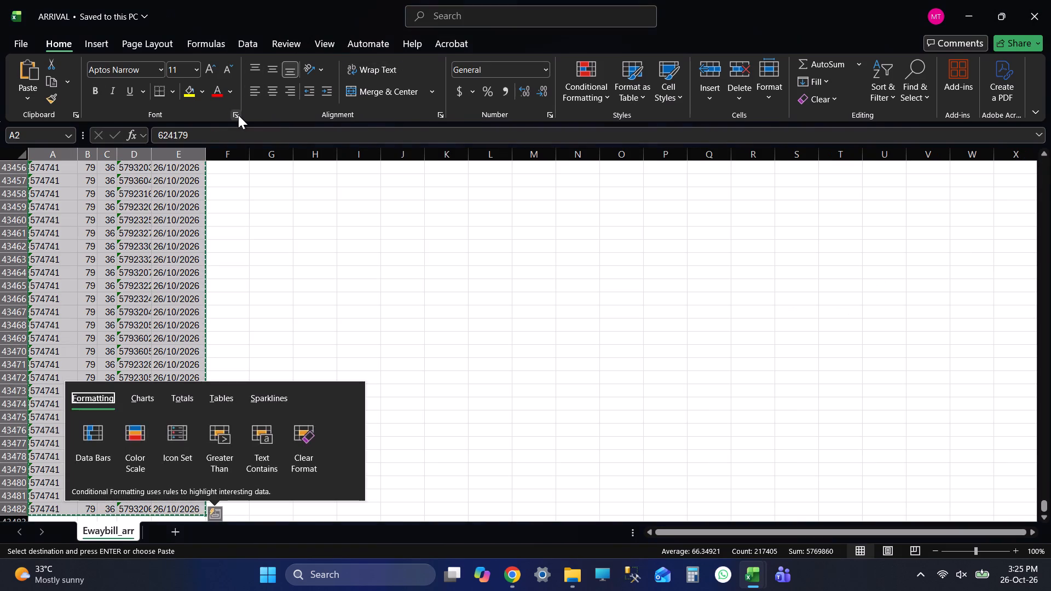
{"action": "key", "text": "Escape"}
{"action": "key", "text": "ctrl+Up"}
{"action": "key", "text": "Down"}
{"action": "key", "text": "alt+Tab"}
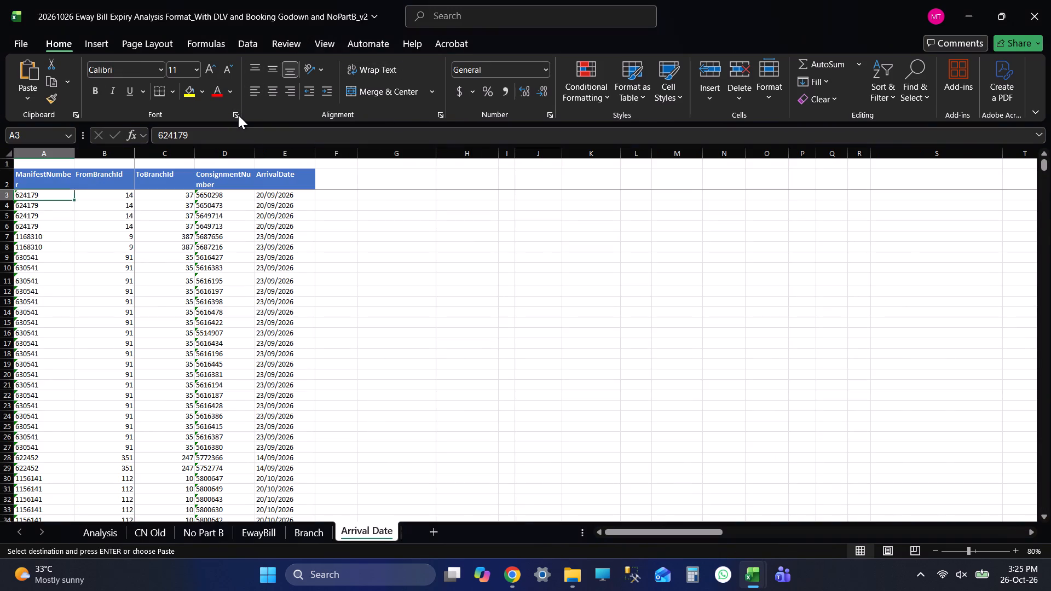
{"action": "key", "text": "ctrl+Down"}
{"action": "key", "text": "alt+Tab"}
{"action": "key", "text": "ctrl+Down"}
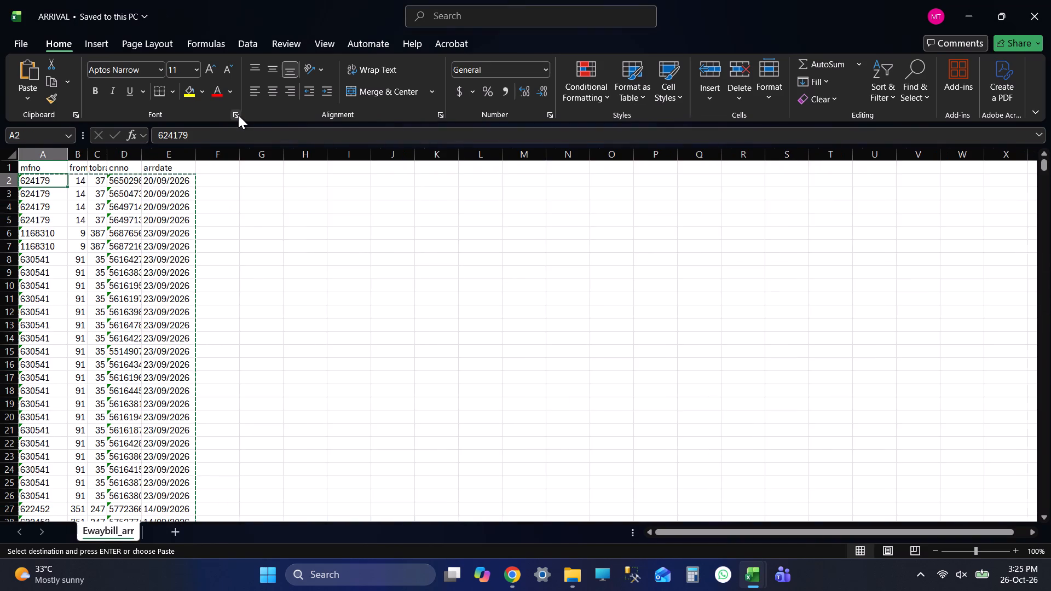
{"action": "key", "text": "alt+Tab"}
Close the ARRIVAL file without keeping the copied data on the clipboard.
{"action": "key", "text": "alt+Tab"}
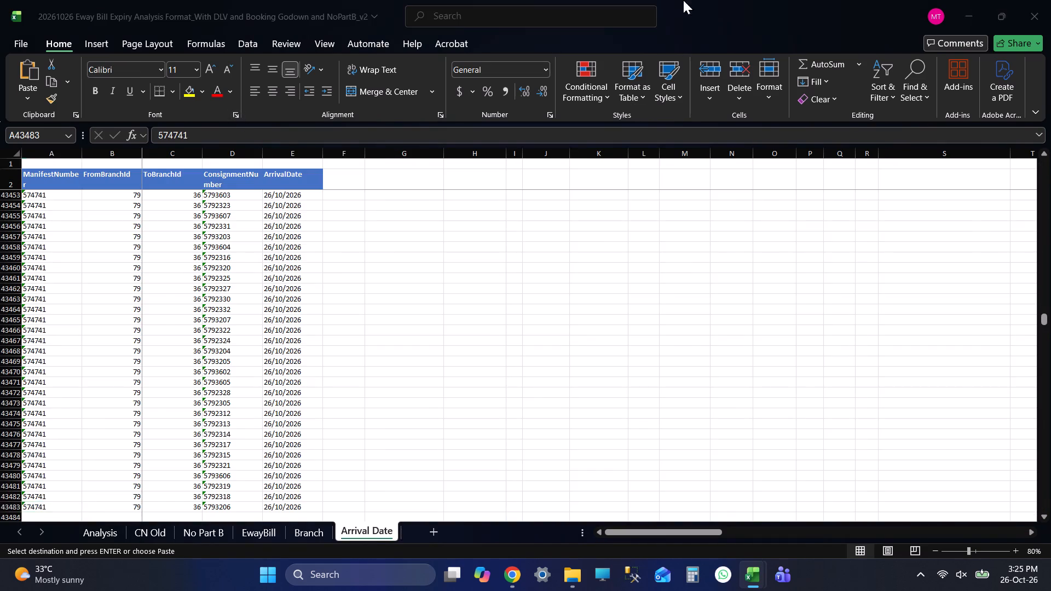
{"action": "left_click", "coordinate": [1050, 0]}
{"action": "left_click", "coordinate": [556, 347]}
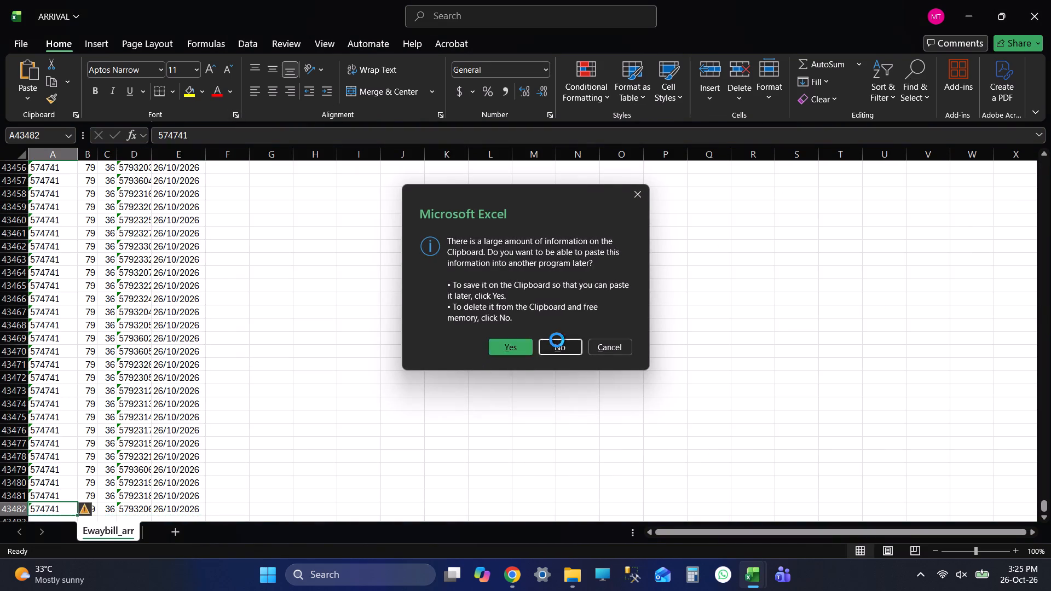
Recheck the bottom and top ends of the ManifestNumber column in the Arrival Date sheet.
{"action": "scroll", "coordinate": [264, 364], "scroll_direction": "down", "scroll_amount": 4}
{"action": "left_click", "coordinate": [27, 456]}
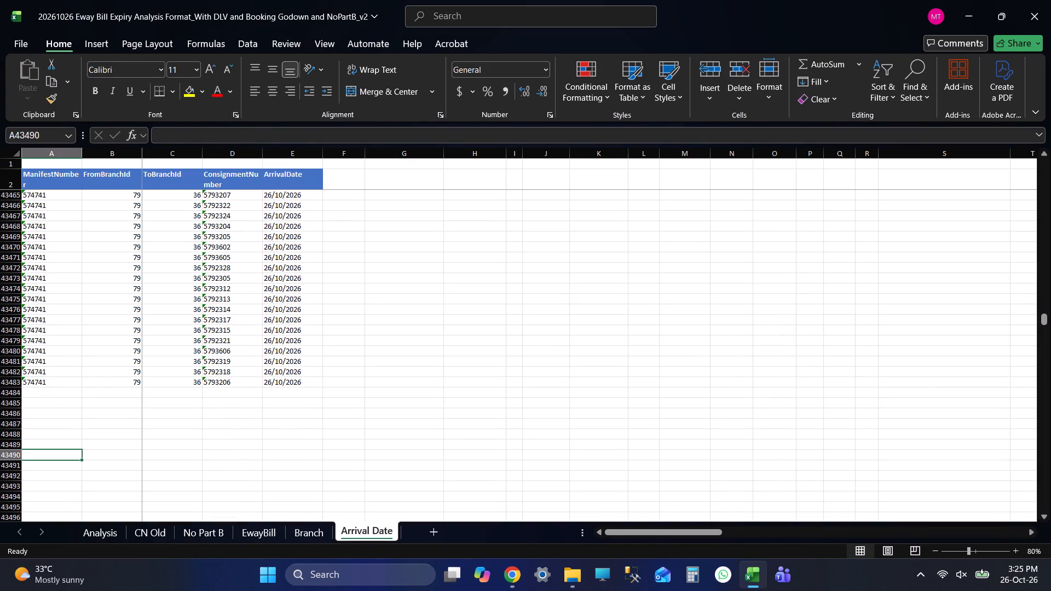
{"action": "key", "text": "ctrl+Up"}
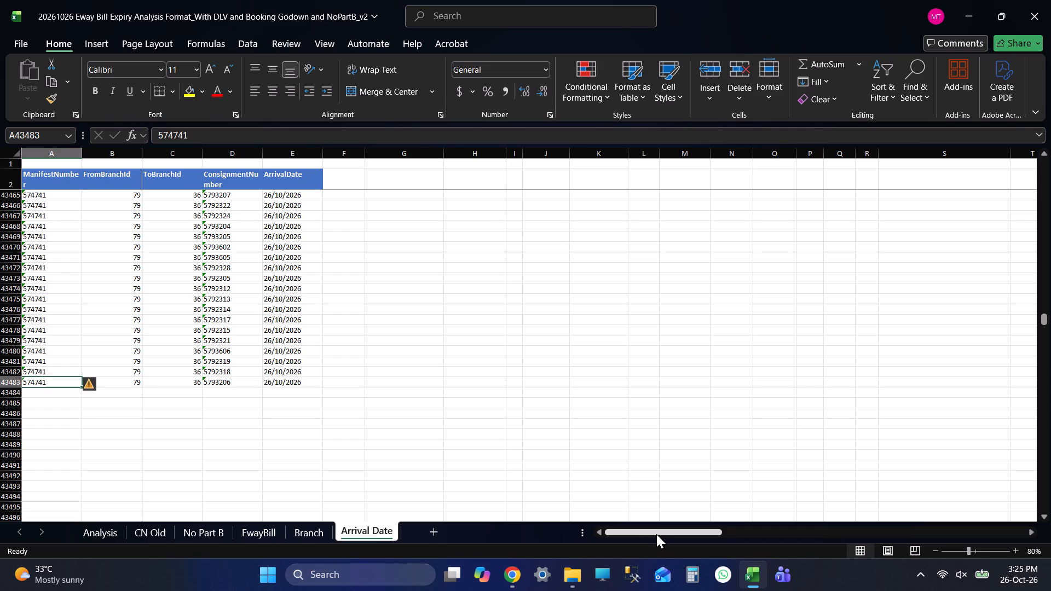
{"action": "key", "text": "ctrl+Up"}
{"action": "key", "text": "Down"}
{"action": "key", "text": "Up"}
{"action": "key", "text": "Down"}
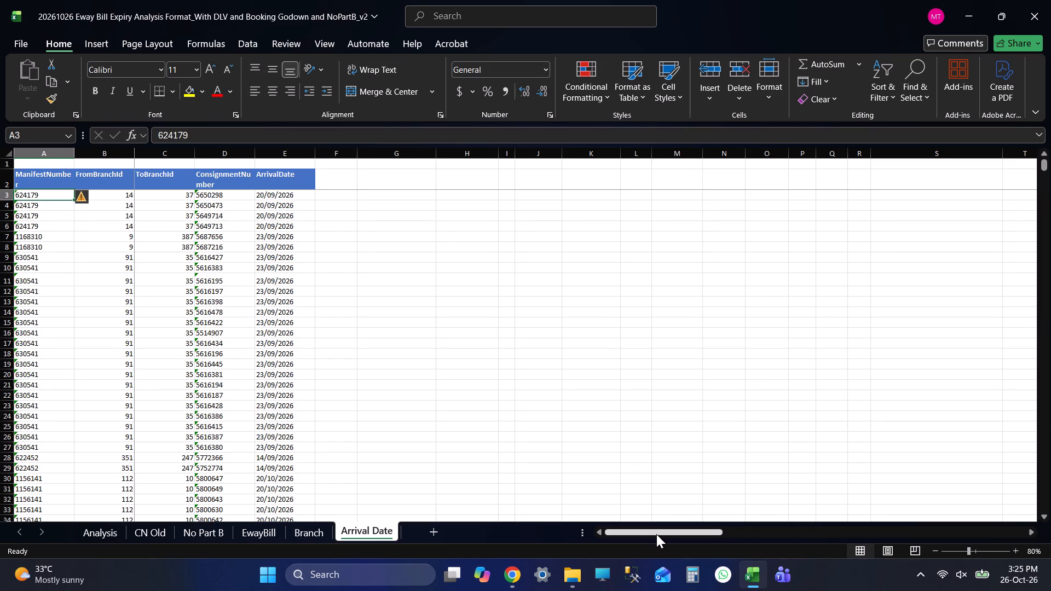
{"action": "key", "text": "ctrl+Down"}
{"action": "key", "text": "Down"}
{"action": "key", "text": "Down"}
{"action": "key", "text": "Down"}
{"action": "key", "text": "ctrl+Up"}
{"action": "key", "text": "ctrl+Up"}
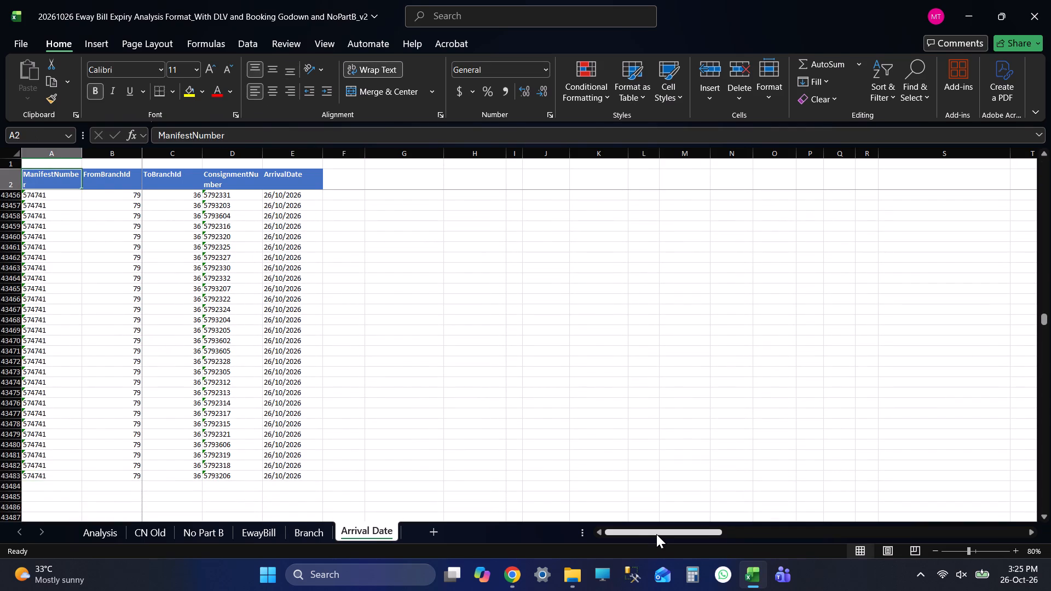
{"action": "key", "text": "Down"}
{"action": "key", "text": "Up"}
{"action": "key", "text": "Down"}
{"action": "key", "text": "Up"}
{"action": "key", "text": "Left"}
{"action": "key", "text": "Left"}
{"action": "key", "text": "Left"}
{"action": "key", "text": "Left"}
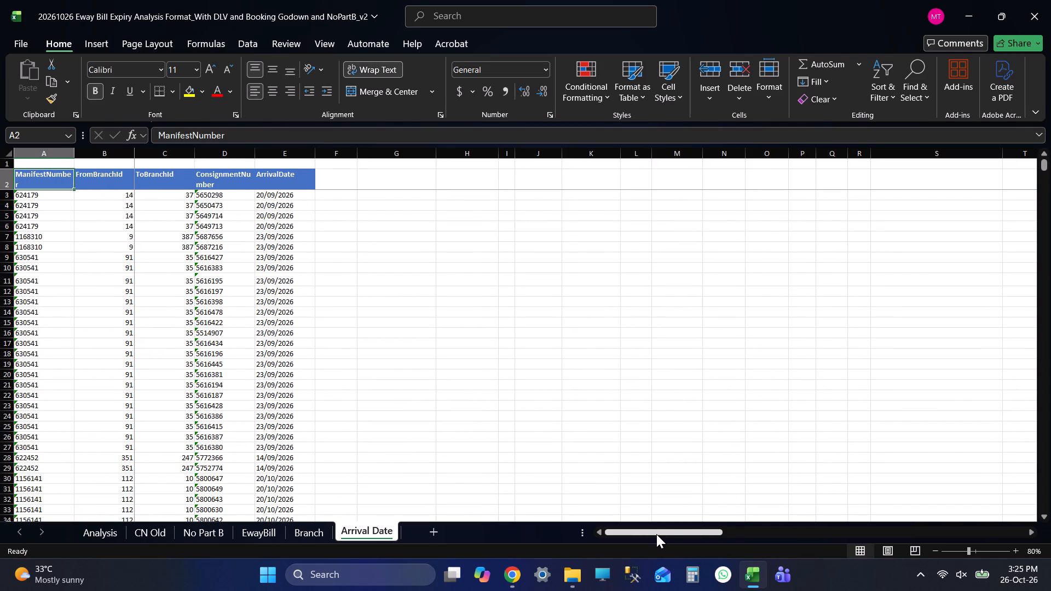
Recheck where the WAYBILL Data column ends in the EwayBill sheet.
{"action": "left_click", "coordinate": [249, 538]}
{"action": "key", "text": "ctrl+Down"}
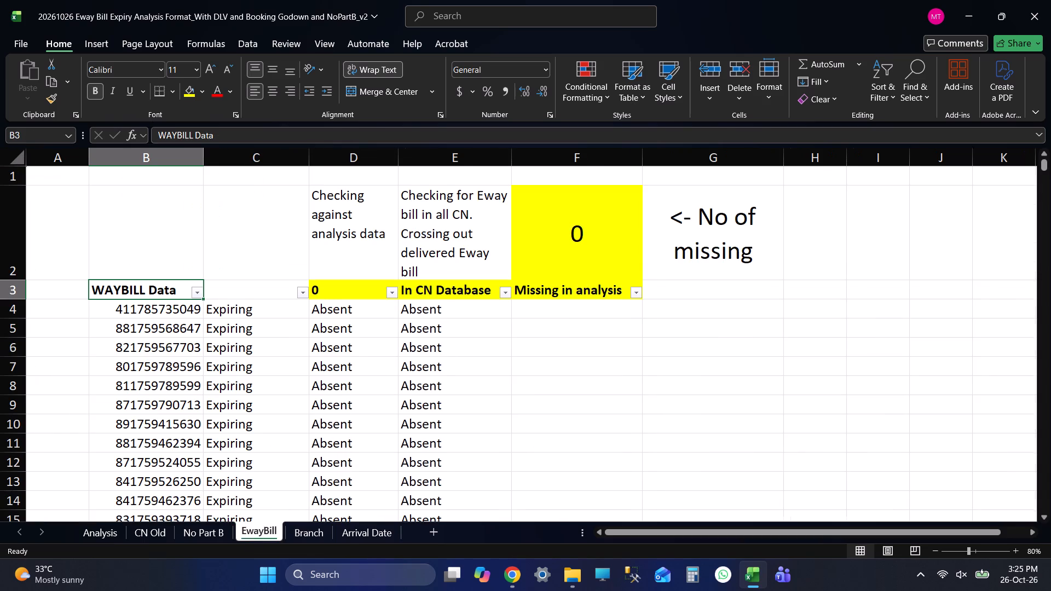
{"action": "key", "text": "Down"}
{"action": "key", "text": "Down"}
{"action": "key", "text": "Down"}
{"action": "key", "text": "Down"}
{"action": "key", "text": "Down"}
{"action": "key", "text": "ctrl+Up"}
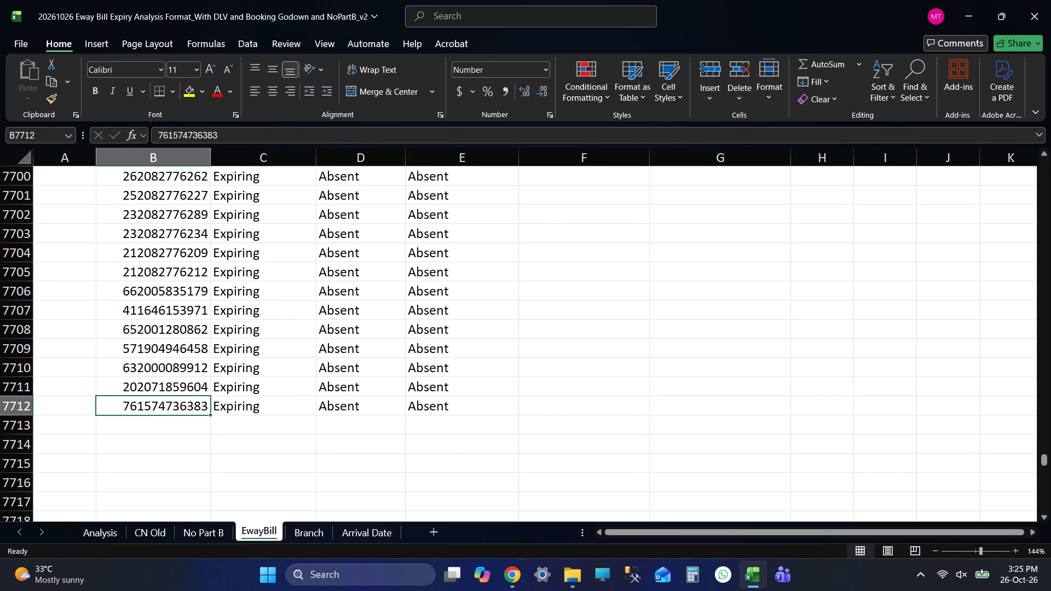
Recheck the header and first rows of the WAYBILL Data column in the EwayBill sheet.
{"action": "key", "text": "ctrl+Up"}
{"action": "key", "text": "Up"}
{"action": "key", "text": "Up"}
{"action": "key", "text": "Down"}
{"action": "key", "text": "Down"}
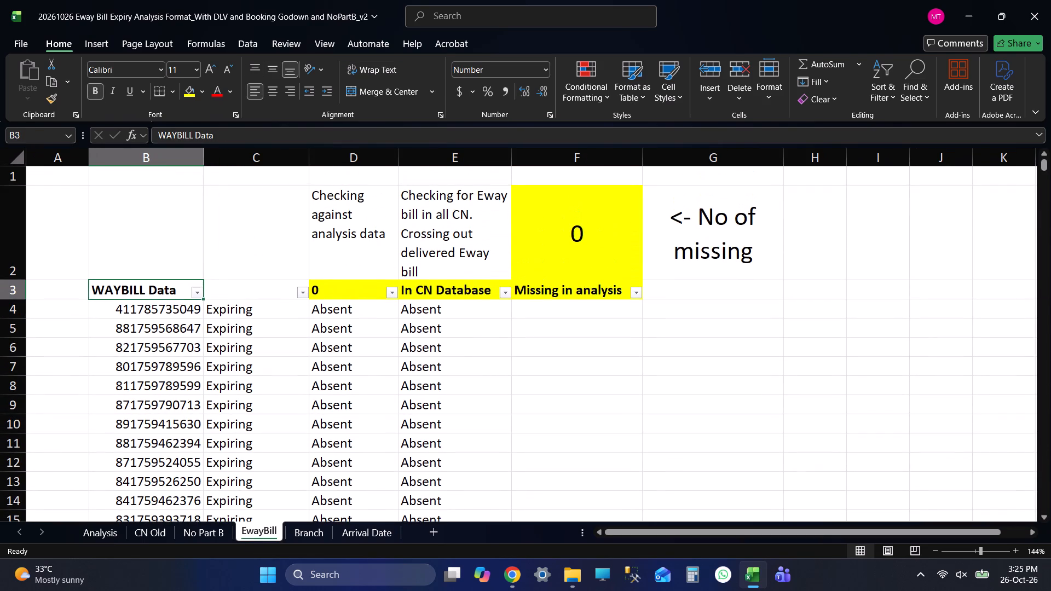
Recheck the bottom and top ends of the Eway Bill Number column in the No Part B sheet.
{"action": "left_click", "coordinate": [201, 531]}
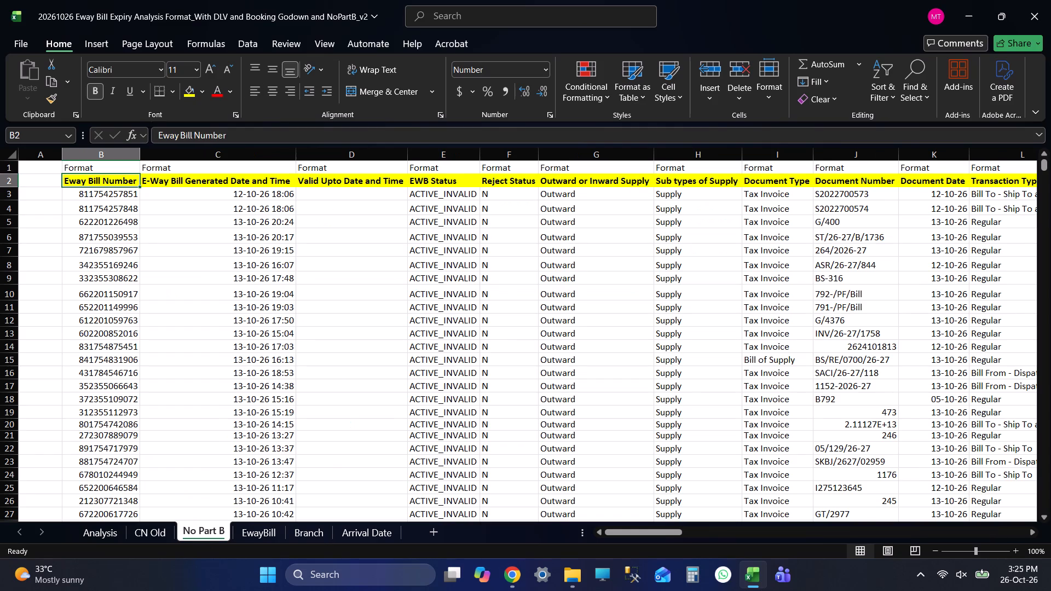
{"action": "key", "text": "ctrl+Down"}
{"action": "key", "text": "Down"}
{"action": "key", "text": "Down"}
{"action": "key", "text": "Down"}
{"action": "key", "text": "ctrl+Up"}
{"action": "key", "text": "ctrl+Up"}
{"action": "key", "text": "Up"}
{"action": "key", "text": "Up"}
{"action": "key", "text": "Down"}
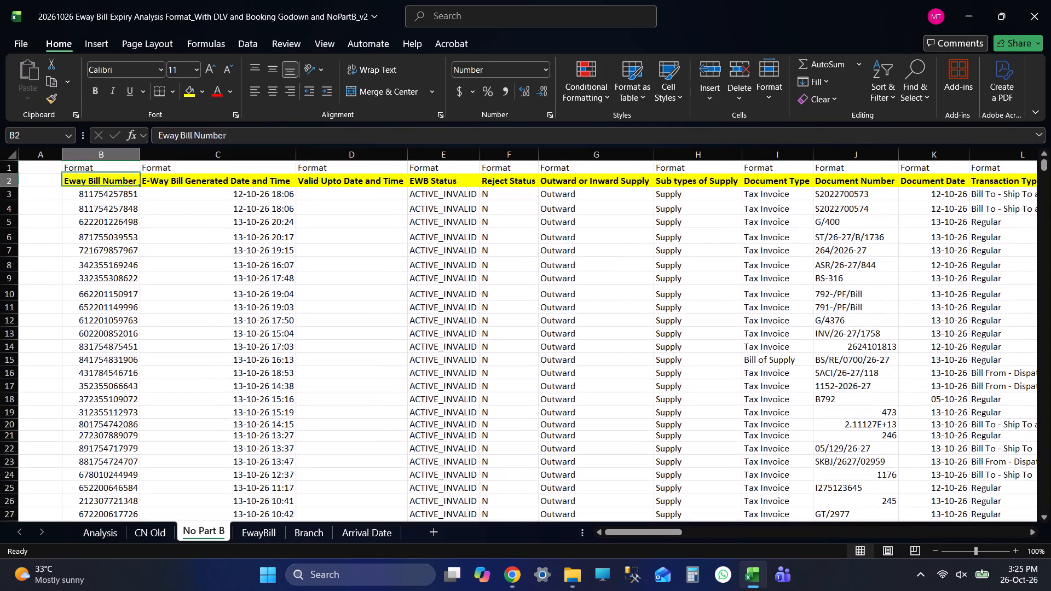
Check where the Analysis sheet's data ends and examine its last row across the data columns.
{"action": "left_click", "coordinate": [111, 534]}
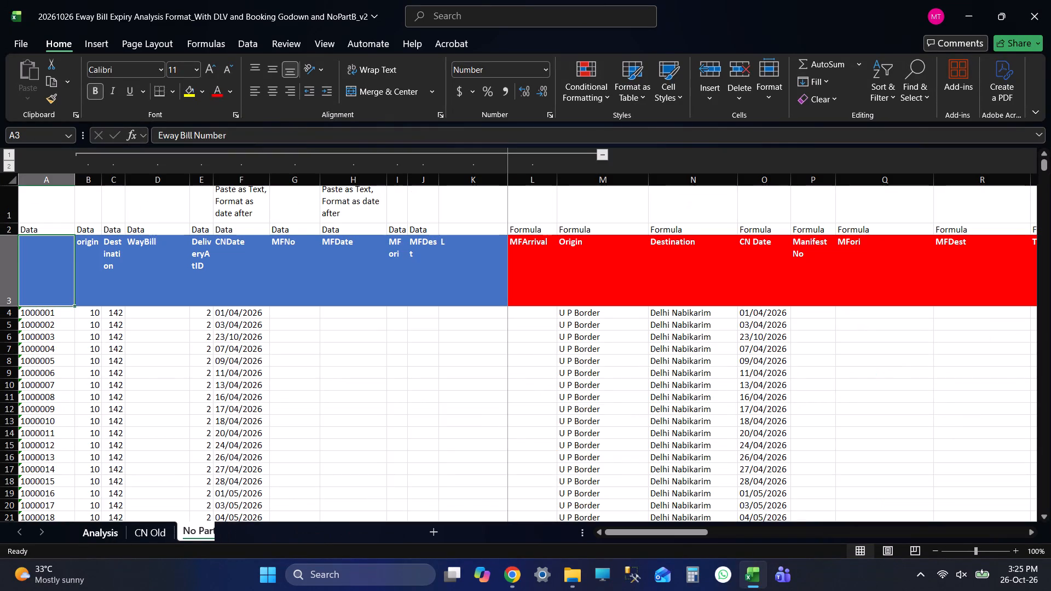
{"action": "key", "text": "ctrl+Down"}
{"action": "key", "text": "Down"}
{"action": "key", "text": "Down"}
{"action": "key", "text": "Down"}
{"action": "key", "text": "Down"}
{"action": "key", "text": "Down"}
{"action": "key", "text": "Down"}
{"action": "key", "text": "ctrl+Up"}
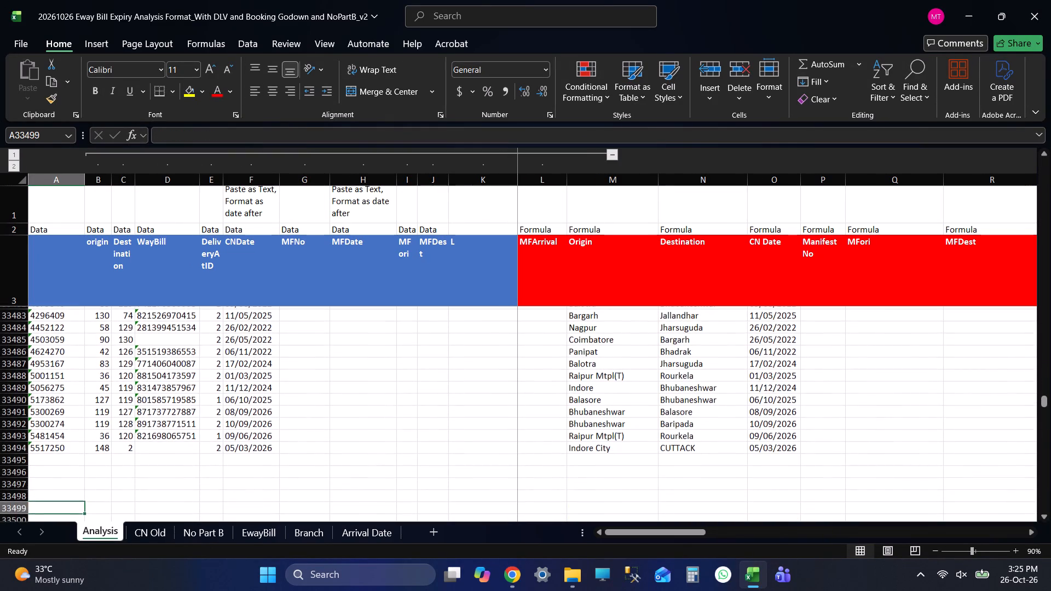
{"action": "key", "text": "Right"}
{"action": "key", "text": "Right"}
{"action": "key", "text": "Right"}
{"action": "key", "text": "Right"}
{"action": "key", "text": "Right"}
{"action": "key", "text": "Right"}
{"action": "key", "text": "Right"}
{"action": "key", "text": "Right"}
{"action": "key", "text": "Right"}
{"action": "key", "text": "Right"}
{"action": "key", "text": "Right"}
{"action": "key", "text": "Right"}
{"action": "key", "text": "Right"}
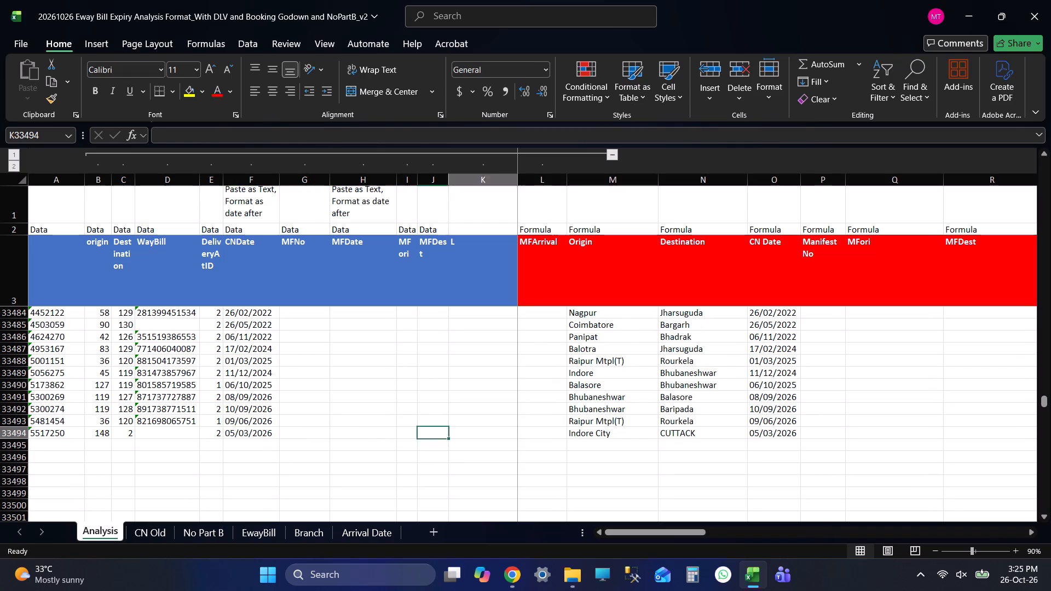
{"action": "key", "text": "ctrl+Left"}
{"action": "key", "text": "ctrl+Left"}
{"action": "key", "text": "ctrl+Left"}
{"action": "key", "text": "ctrl+Left"}
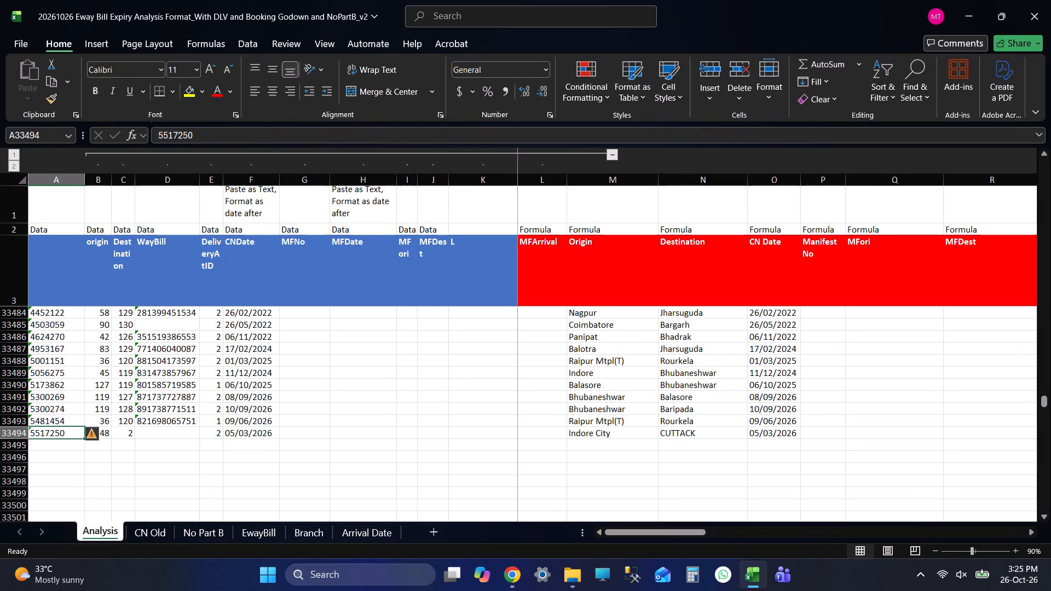
Recheck the header row and first records at the start of the Analysis sheet's data.
{"action": "key", "text": "ctrl+Up"}
{"action": "key", "text": "Down"}
{"action": "key", "text": "Down"}
{"action": "key", "text": "Up"}
{"action": "key", "text": "Down"}
{"action": "key", "text": "Up"}
{"action": "key", "text": "Down"}
{"action": "key", "text": "Up"}
{"action": "key", "text": "Left"}
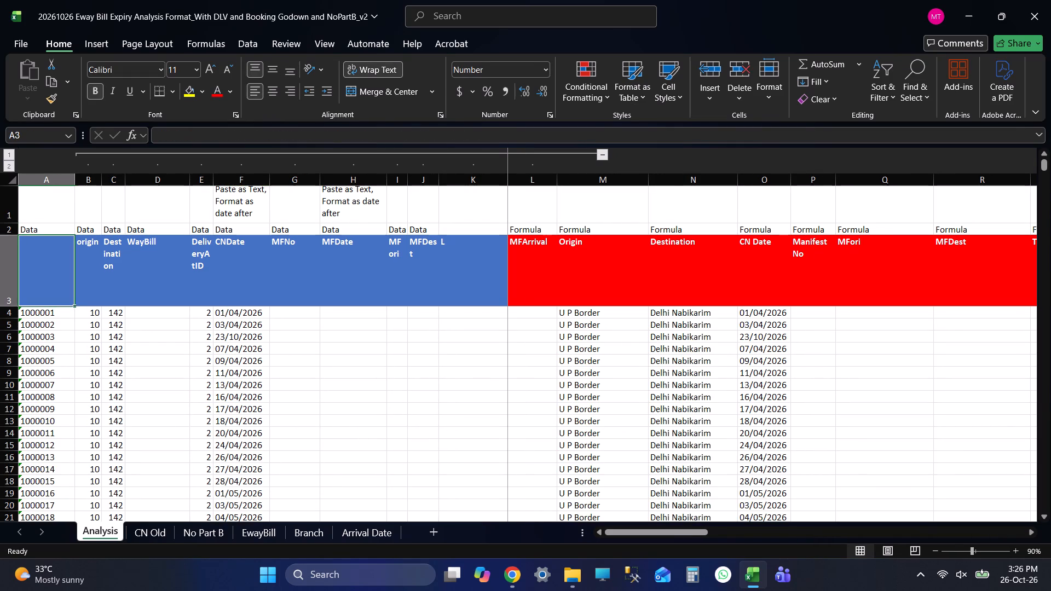
{"action": "key", "text": "Left"}
{"action": "key", "text": "Left"}
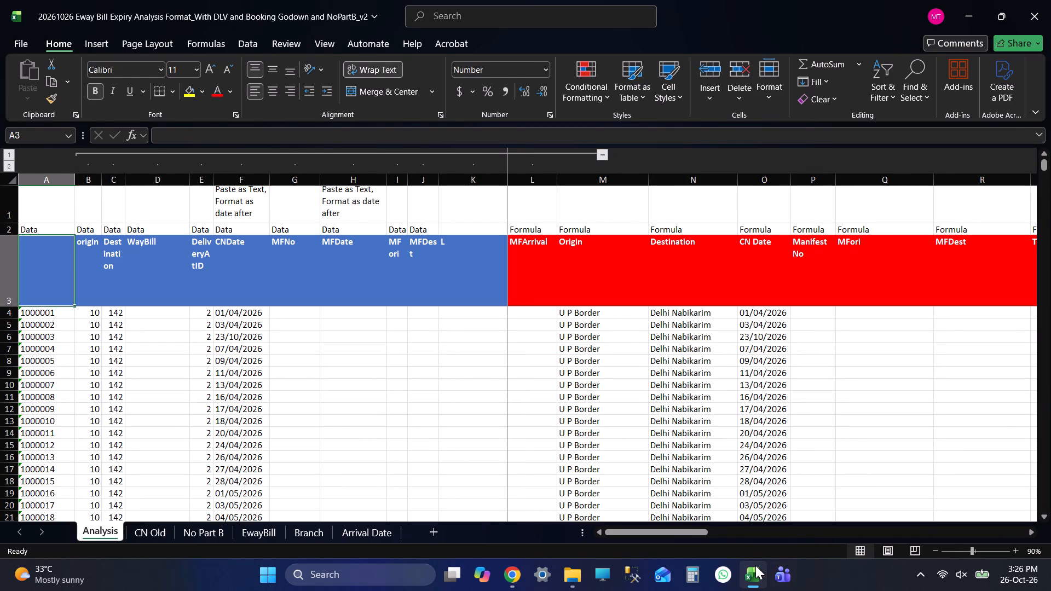
Create a new blank workbook with three sheets named GODOWN, ON ROAD and BOOKING.
{"action": "right_click", "coordinate": [755, 565]}
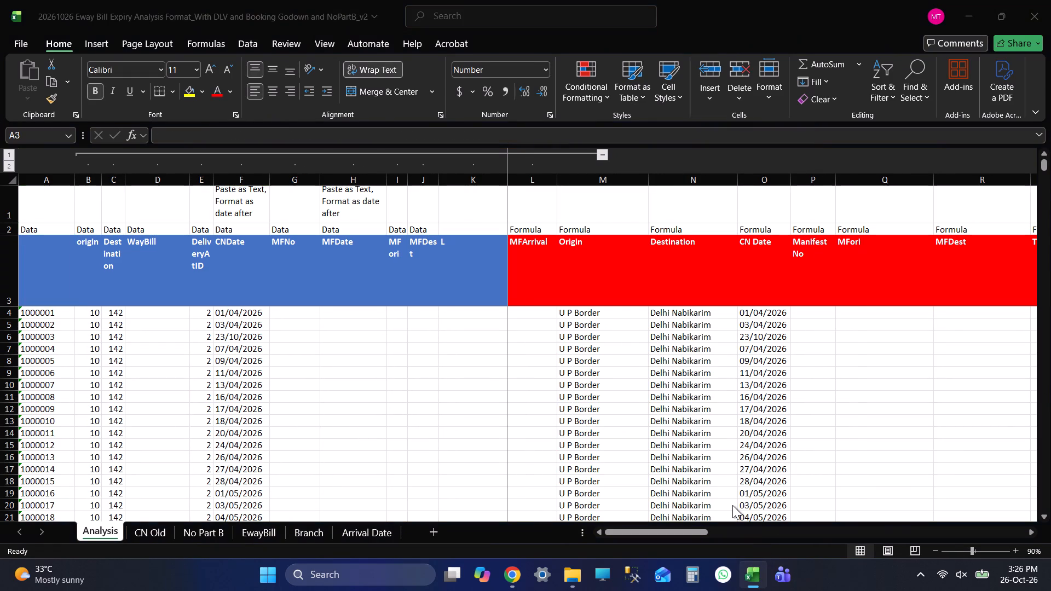
{"action": "left_click", "coordinate": [721, 495]}
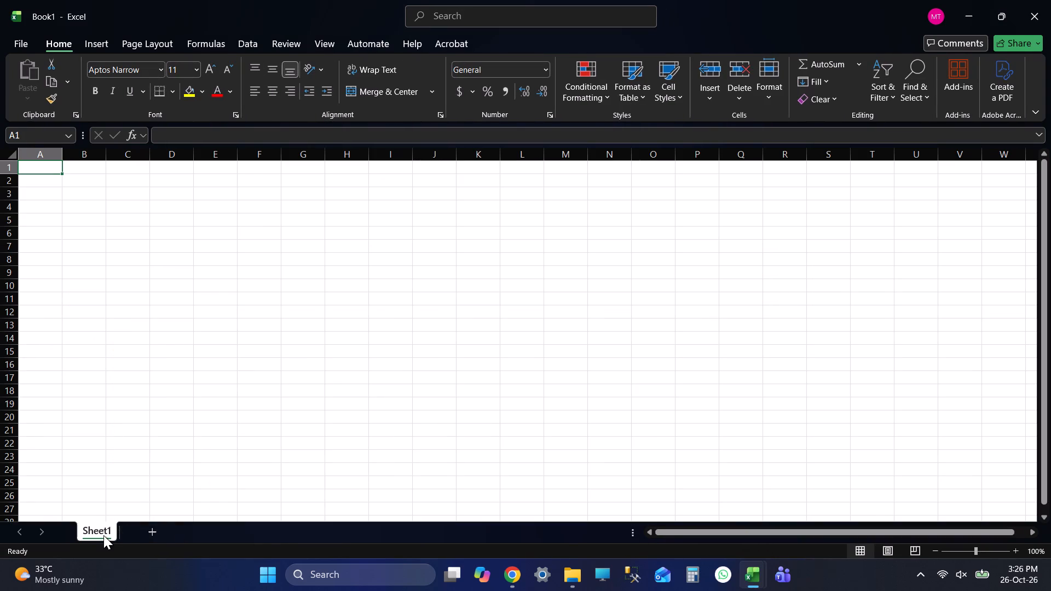
{"action": "double_click", "coordinate": [103, 535]}
{"action": "type", "text": "GODOWN"}
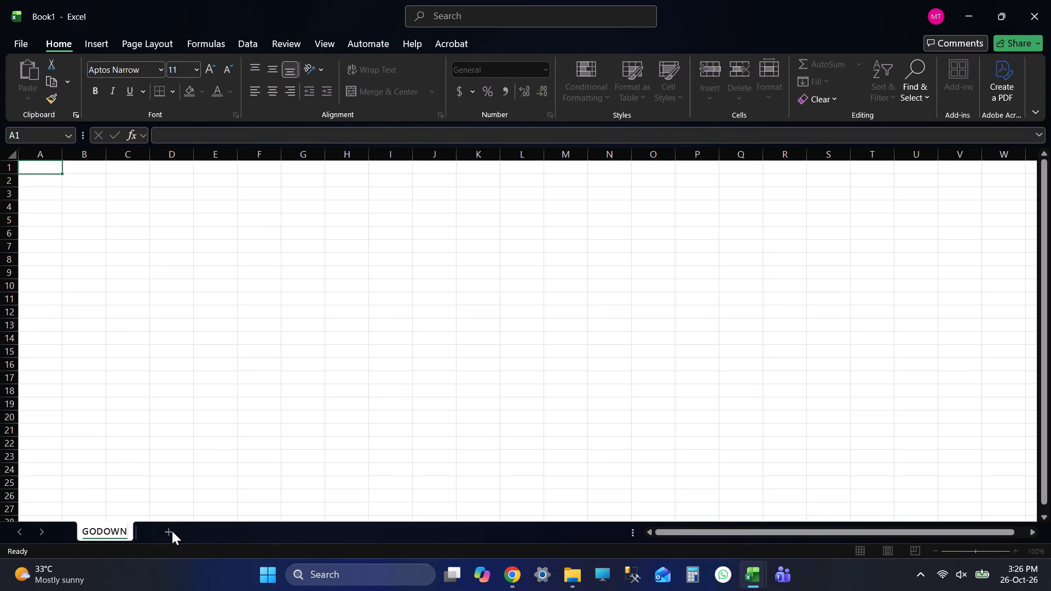
{"action": "left_click", "coordinate": [172, 531]}
{"action": "double_click", "coordinate": [155, 523]}
{"action": "type", "text": "OM"}
{"action": "key", "text": "BackSpace"}
{"action": "type", "text": "N ROAD"}
{"action": "left_click", "coordinate": [219, 539]}
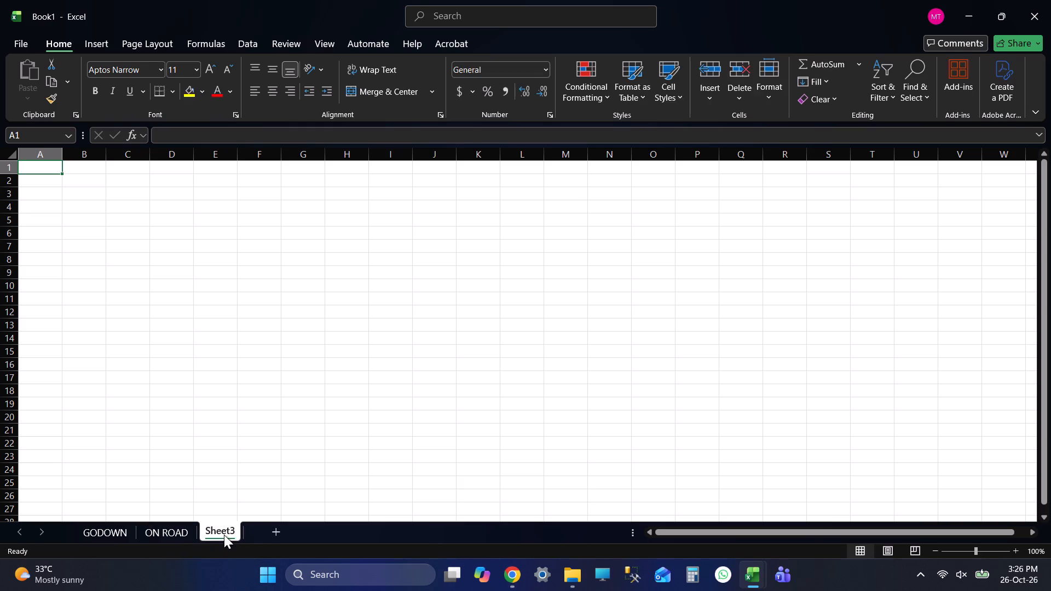
{"action": "double_click", "coordinate": [224, 535]}
{"action": "type", "text": "BOOKING"}
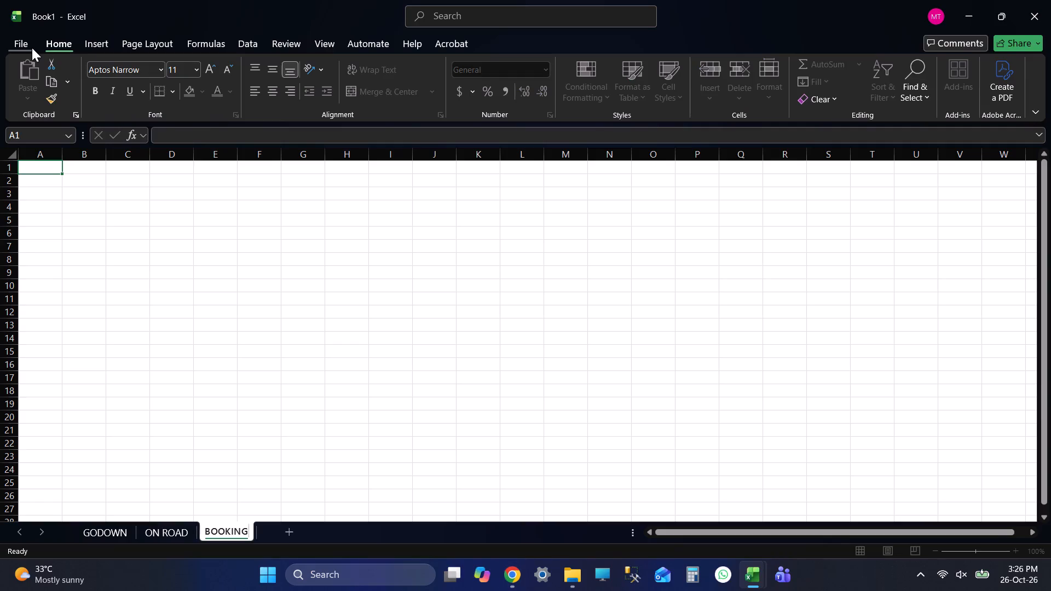
Save the new workbook as EXTENDED FILE 20261026 in the EXTENDED FILES folder under E Way Bill on drive F.
{"action": "left_click", "coordinate": [32, 48]}
{"action": "left_click", "coordinate": [43, 229]}
{"action": "double_click", "coordinate": [190, 259]}
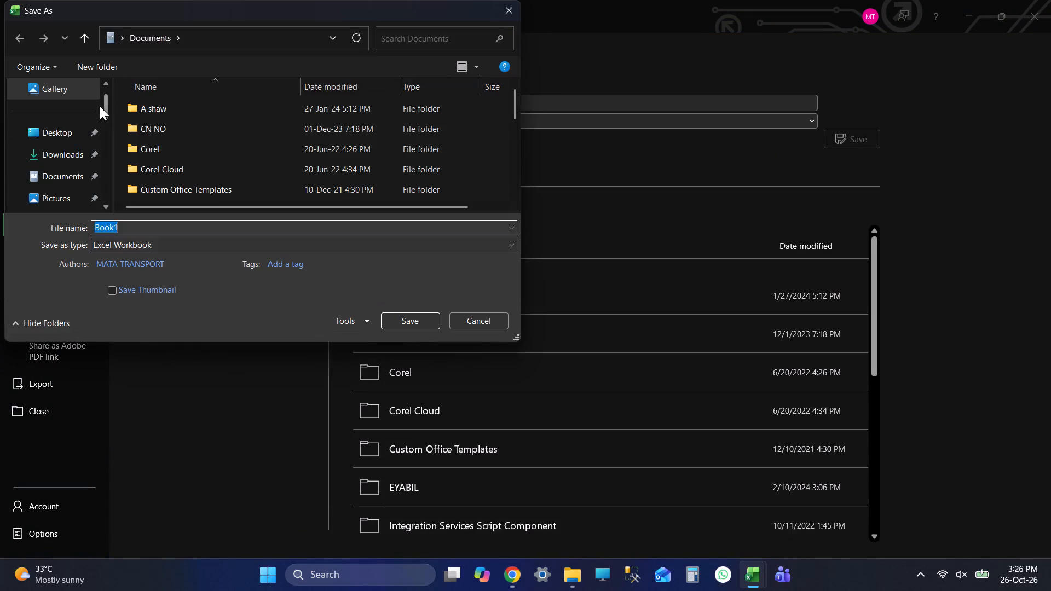
{"action": "left_click_drag", "start_coordinate": [103, 101], "coordinate": [110, 193]}
{"action": "left_click", "coordinate": [70, 123]}
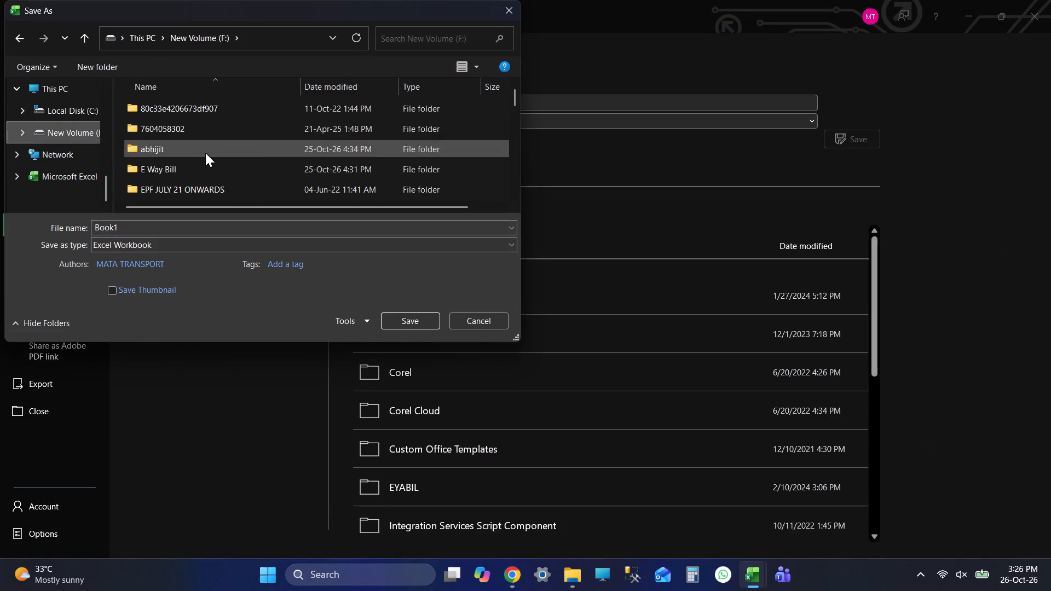
{"action": "double_click", "coordinate": [195, 153]}
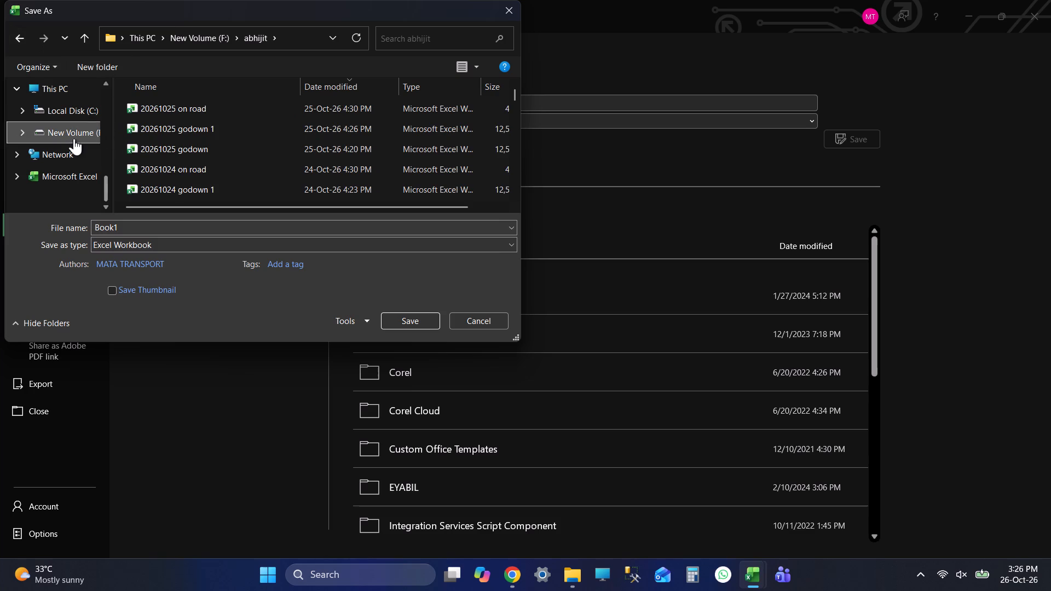
{"action": "left_click", "coordinate": [63, 130]}
{"action": "double_click", "coordinate": [171, 160]}
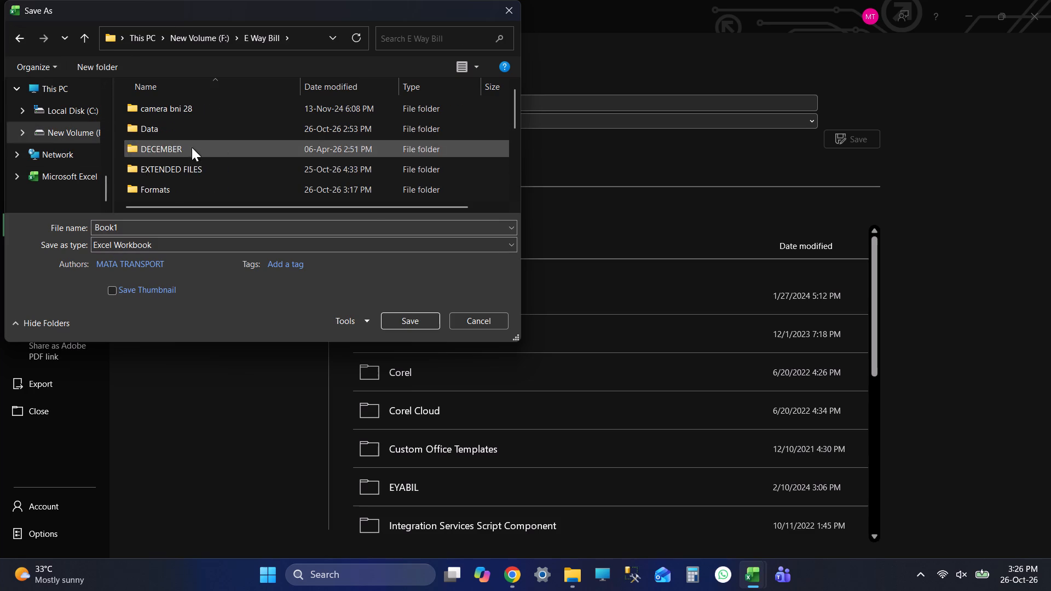
{"action": "double_click", "coordinate": [186, 163]}
{"action": "left_click", "coordinate": [217, 106]}
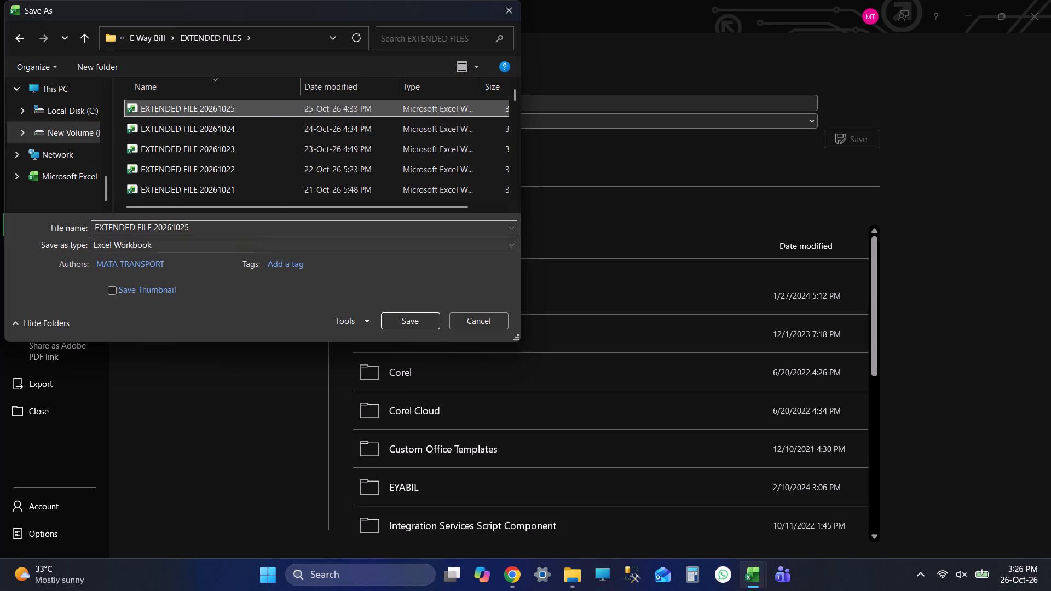
{"action": "triple_click", "coordinate": [217, 230]}
{"action": "key", "text": "BackSpace"}
{"action": "key", "text": "6"}
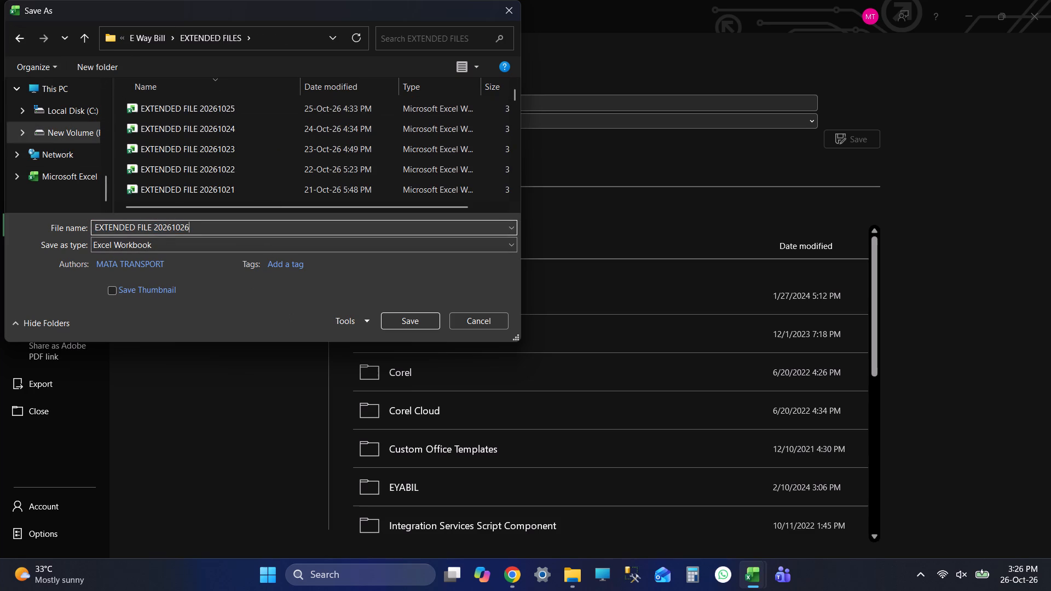
{"action": "left_click", "coordinate": [419, 325]}
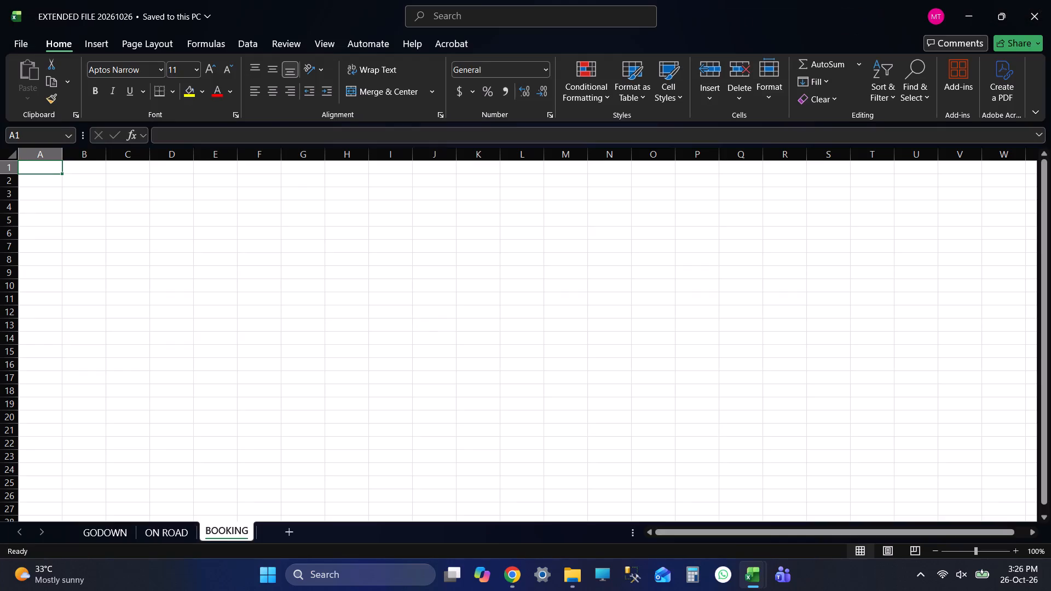
{"action": "key", "text": "ctrl+s"}
{"action": "key", "text": "ctrl+s"}
Check the GODOWN, ON ROAD and BOOKING sheets and resave the workbook with GODOWN active at cell A1.
{"action": "left_click", "coordinate": [108, 540]}
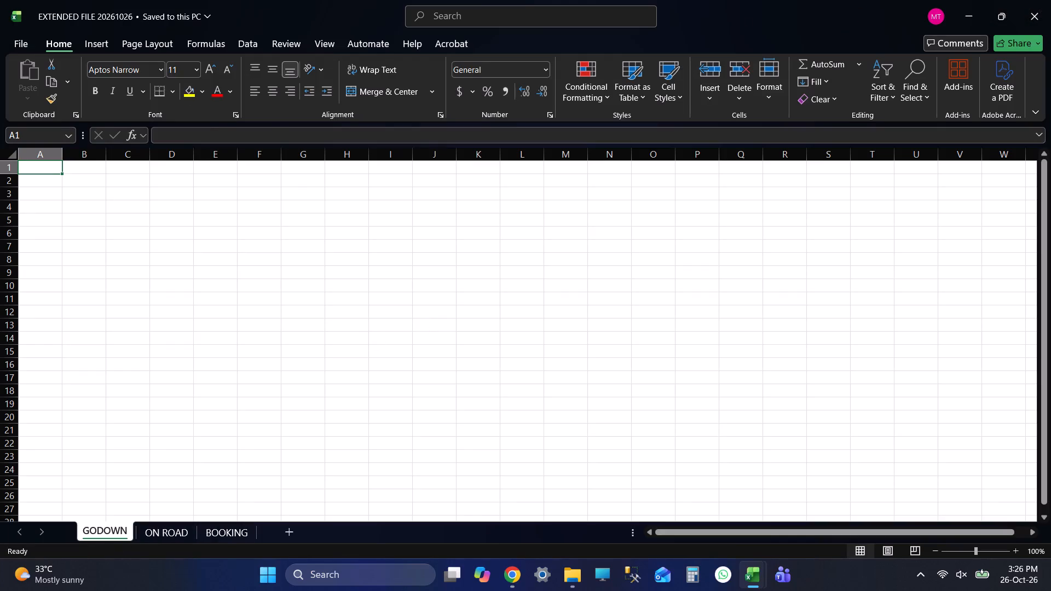
{"action": "left_click", "coordinate": [39, 170]}
{"action": "key", "text": "ctrl+s"}
{"action": "key", "text": "ctrl+s"}
{"action": "key", "text": "ctrl+s"}
{"action": "key", "text": "ctrl+s"}
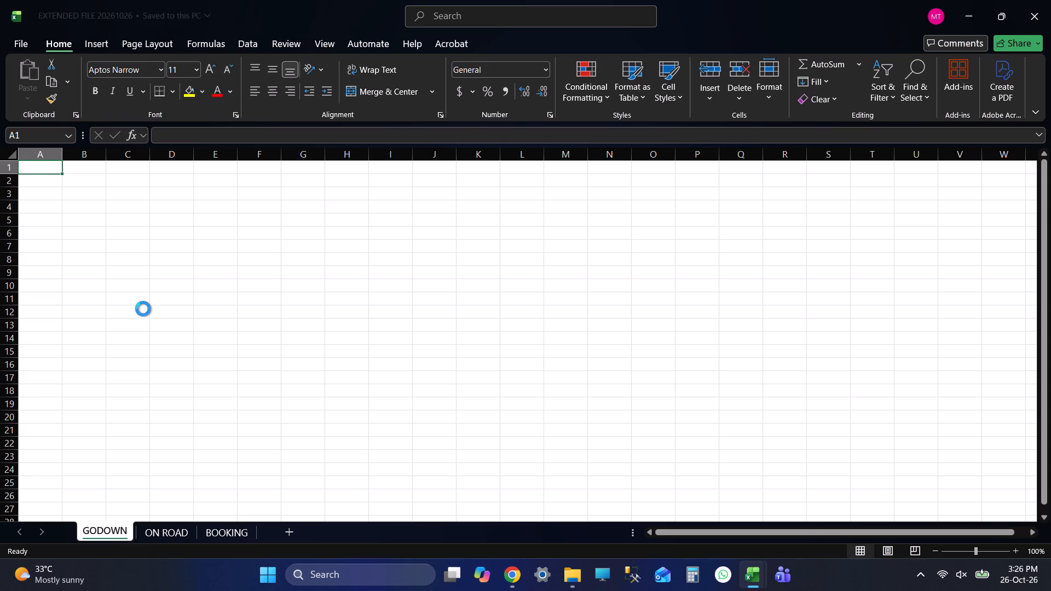
{"action": "key", "text": "ctrl+s"}
{"action": "key", "text": "ctrl+s"}
{"action": "key", "text": "ctrl+s"}
{"action": "key", "text": "ctrl+s"}
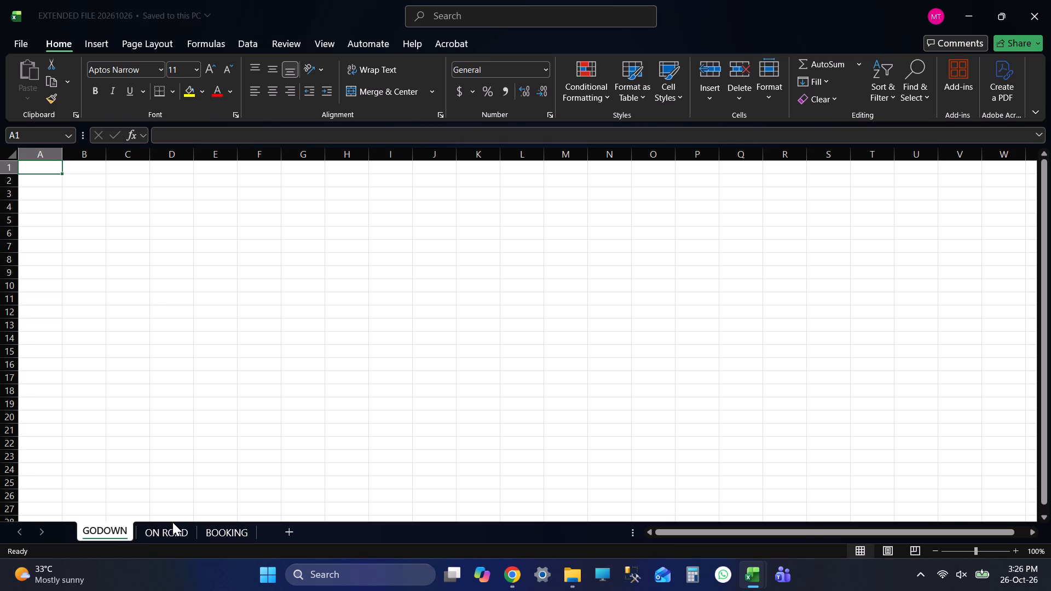
{"action": "left_click", "coordinate": [166, 531]}
{"action": "left_click", "coordinate": [237, 528]}
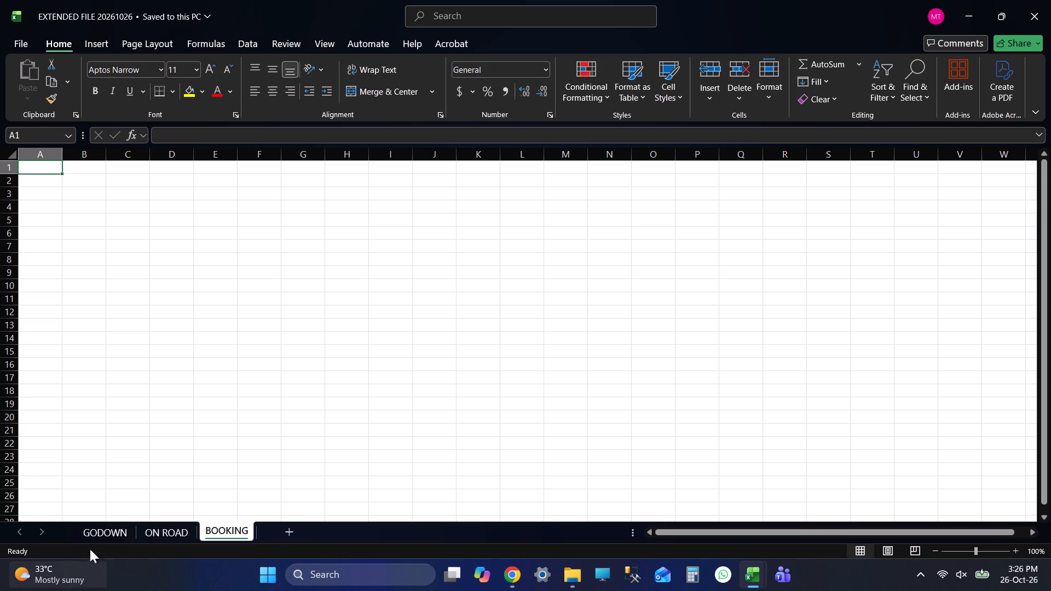
{"action": "left_click", "coordinate": [107, 534]}
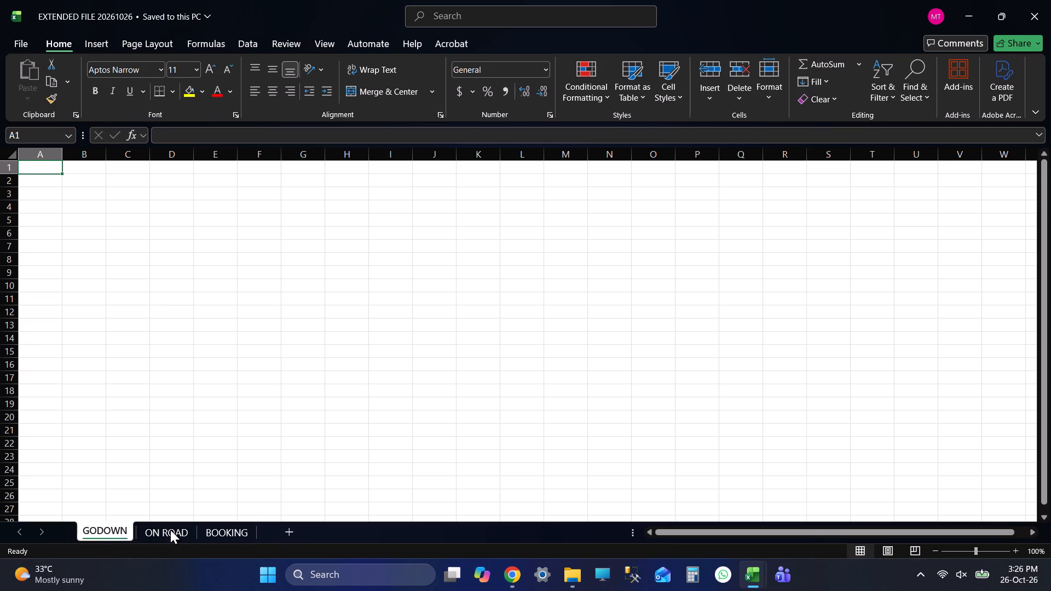
{"action": "left_click", "coordinate": [170, 530]}
{"action": "left_click", "coordinate": [235, 535]}
{"action": "left_click", "coordinate": [113, 540]}
{"action": "key", "text": "ctrl+s"}
{"action": "key", "text": "ctrl+s"}
{"action": "key", "text": "ctrl+s"}
Switch back to the Eway Bill Expiry Analysis workbook and recheck where column A ends in the Analysis sheet.
{"action": "key", "text": "alt+Tab"}
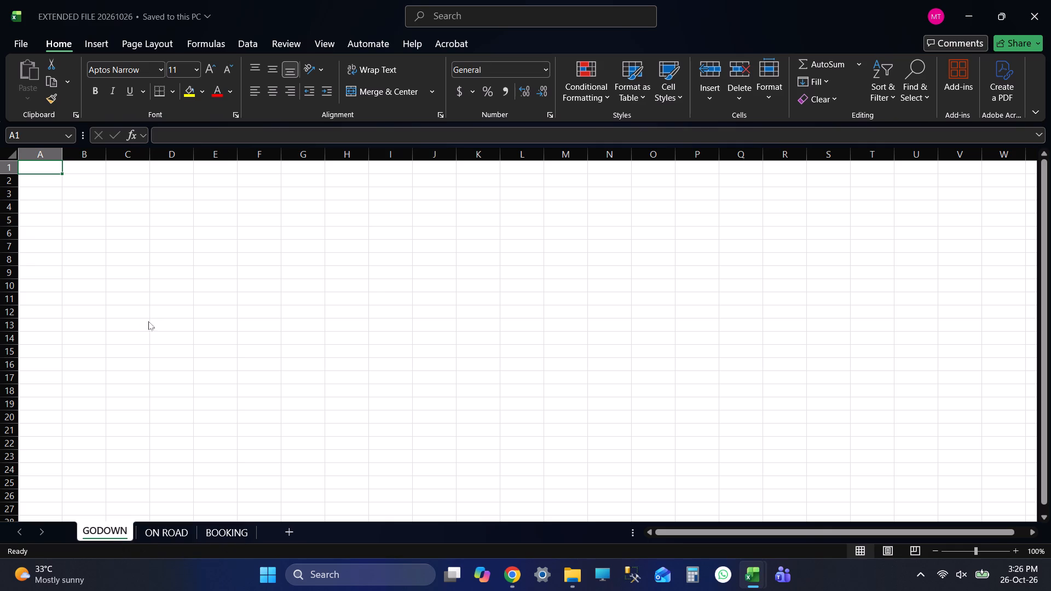
{"action": "key", "text": "Down"}
{"action": "key", "text": "Down"}
{"action": "key", "text": "Down"}
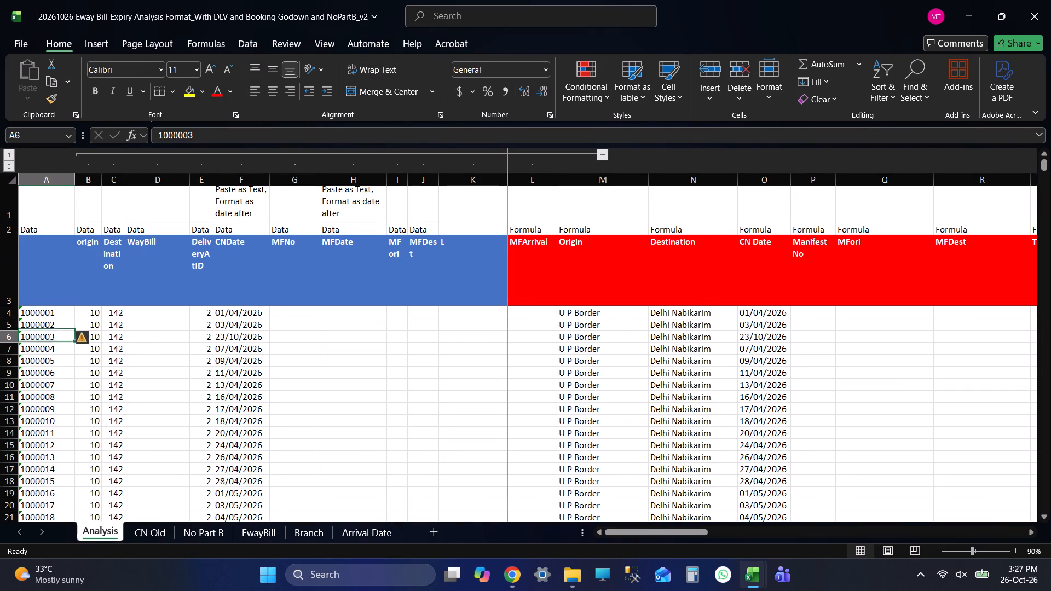
{"action": "key", "text": "ctrl+Down"}
{"action": "key", "text": "Down"}
{"action": "key", "text": "Down"}
{"action": "key", "text": "Down"}
{"action": "key", "text": "Down"}
{"action": "key", "text": "Down"}
{"action": "key", "text": "Down"}
{"action": "key", "text": "Down"}
{"action": "key", "text": "Down"}
{"action": "key", "text": "ctrl+Up"}
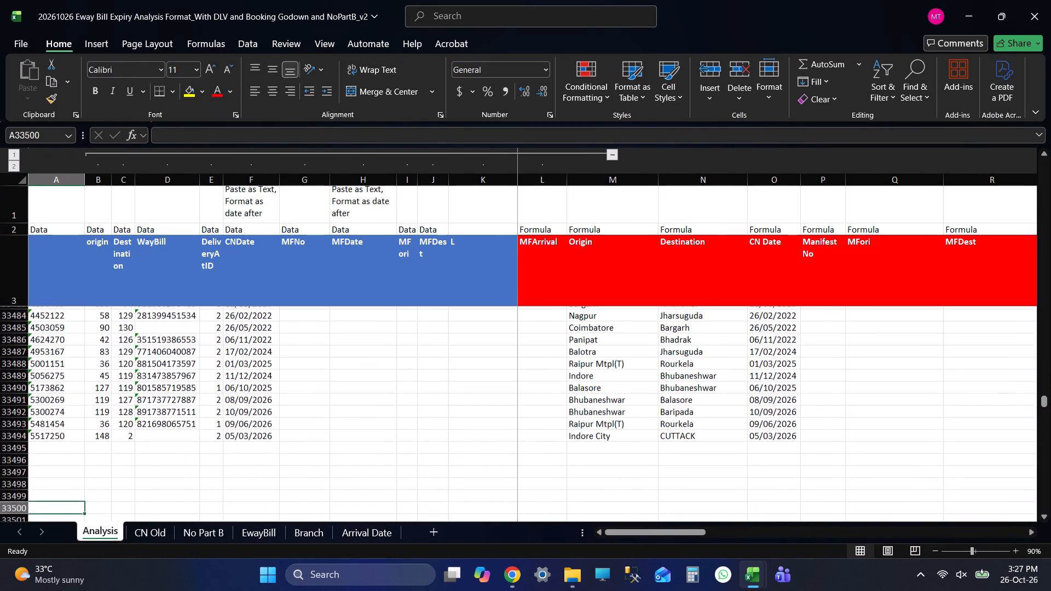
Check the last data row of the Analysis sheet cell by cell across its data columns.
{"action": "key", "text": "Right"}
{"action": "key", "text": "Right"}
{"action": "key", "text": "Right"}
{"action": "key", "text": "Right"}
{"action": "key", "text": "Right"}
{"action": "key", "text": "Right"}
{"action": "key", "text": "Right"}
{"action": "key", "text": "Right"}
{"action": "key", "text": "Right"}
{"action": "key", "text": "Right"}
{"action": "key", "text": "Right"}
{"action": "key", "text": "Right"}
{"action": "key", "text": "Right"}
{"action": "key", "text": "Right"}
{"action": "key", "text": "Right"}
{"action": "key", "text": "Right"}
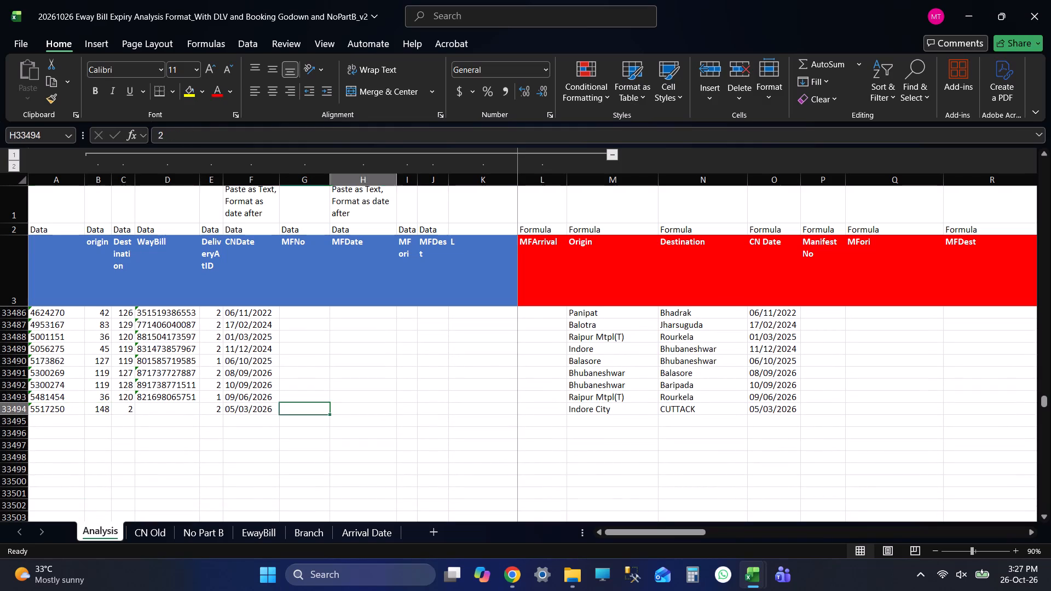
{"action": "key", "text": "ctrl+Left"}
{"action": "key", "text": "ctrl+Left"}
{"action": "key", "text": "ctrl+Left"}
{"action": "key", "text": "ctrl+Left"}
{"action": "key", "text": "Right"}
{"action": "key", "text": "Right"}
{"action": "key", "text": "Right"}
{"action": "key", "text": "Right"}
{"action": "key", "text": "Right"}
{"action": "key", "text": "Right"}
{"action": "key", "text": "Right"}
{"action": "key", "text": "Right"}
{"action": "key", "text": "Right"}
{"action": "key", "text": "Right"}
{"action": "key", "text": "Right"}
{"action": "key", "text": "Right"}
{"action": "key", "text": "Right"}
{"action": "key", "text": "Right"}
{"action": "key", "text": "Right"}
{"action": "key", "text": "Right"}
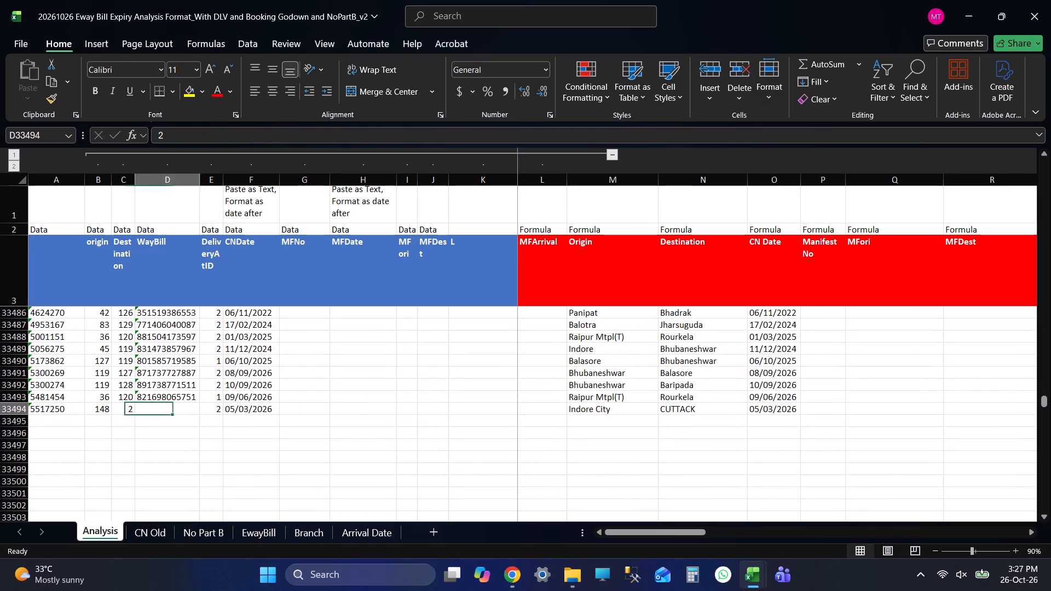
{"action": "key", "text": "ctrl+Left"}
{"action": "key", "text": "ctrl+Left"}
{"action": "key", "text": "ctrl+Left"}
{"action": "key", "text": "ctrl+Left"}
{"action": "key", "text": "Right"}
{"action": "key", "text": "Right"}
{"action": "key", "text": "Right"}
{"action": "key", "text": "Right"}
{"action": "key", "text": "Right"}
{"action": "key", "text": "Right"}
{"action": "key", "text": "Right"}
{"action": "key", "text": "Right"}
{"action": "key", "text": "Right"}
{"action": "key", "text": "Right"}
{"action": "key", "text": "Right"}
{"action": "key", "text": "Right"}
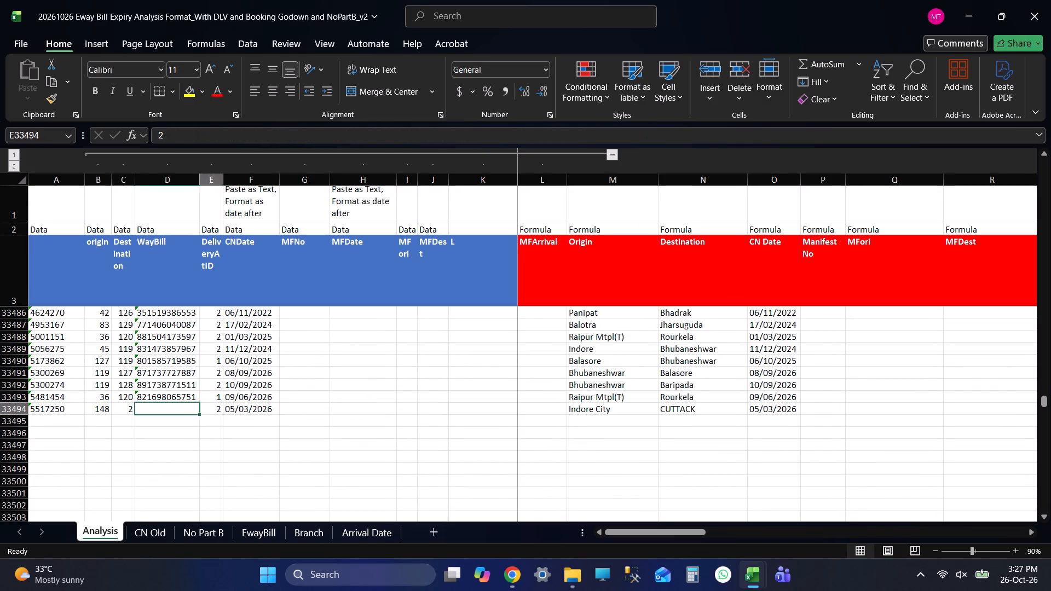
{"action": "key", "text": "ctrl+Left"}
{"action": "key", "text": "ctrl+Left"}
{"action": "key", "text": "ctrl+Left"}
Turn on filtering for the Analysis sheet's header row 3, from column A across all headers.
{"action": "key", "text": "Up"}
{"action": "key", "text": "ctrl+Up"}
{"action": "key", "text": "Down"}
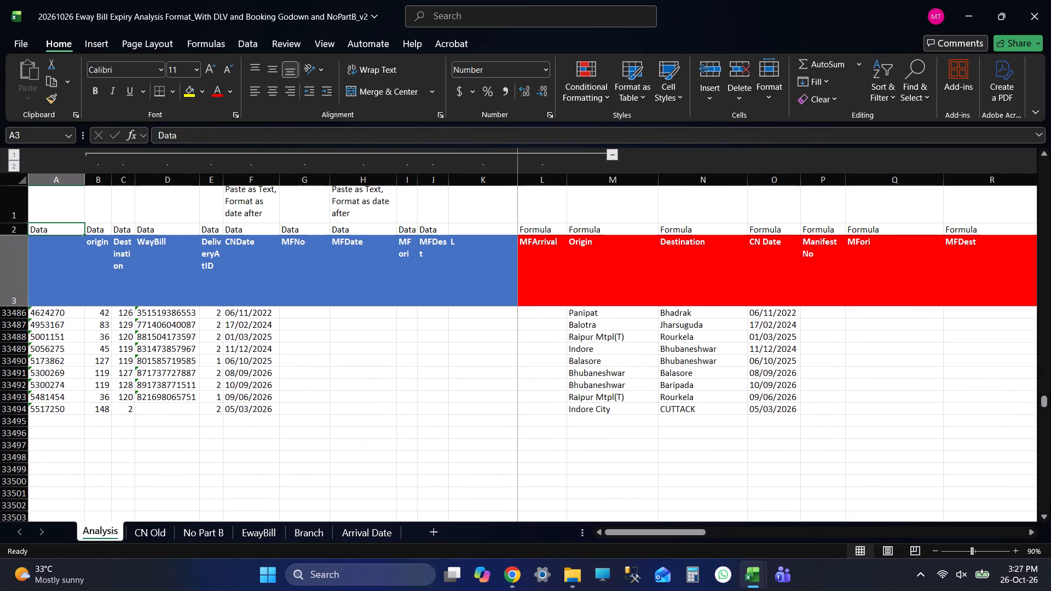
{"action": "key", "text": "Down"}
{"action": "key", "text": "Up"}
{"action": "key", "text": "Down"}
{"action": "key", "text": "Up"}
{"action": "key", "text": "Down"}
{"action": "key", "text": "Up"}
{"action": "key", "text": "Left"}
{"action": "key", "text": "Left"}
{"action": "key", "text": "Left"}
{"action": "key", "text": "Left"}
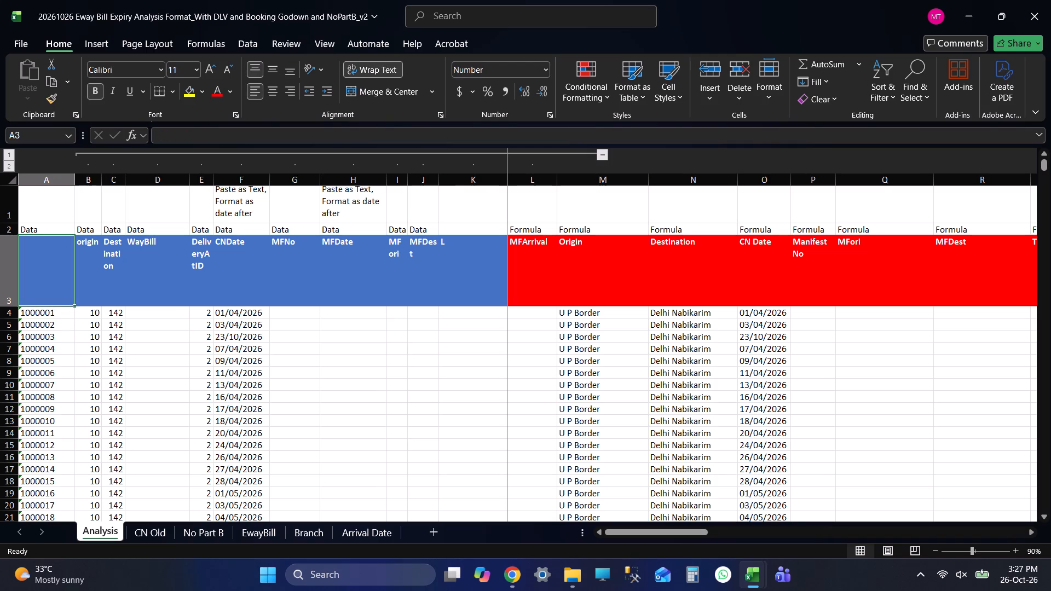
{"action": "key", "text": "ctrl+shift+Right"}
{"action": "key", "text": "ctrl+shift+Right"}
{"action": "key", "text": "ctrl+shift+Right"}
{"action": "key", "text": "ctrl+shift+Right"}
{"action": "key", "text": "ctrl+shift+Right"}
{"action": "key", "text": "ctrl+shift+Right"}
{"action": "key", "text": "ctrl+shift+Right"}
{"action": "key", "text": "ctrl+shift+Right"}
{"action": "key", "text": "ctrl+shift+Right"}
{"action": "key", "text": "ctrl+shift+Right"}
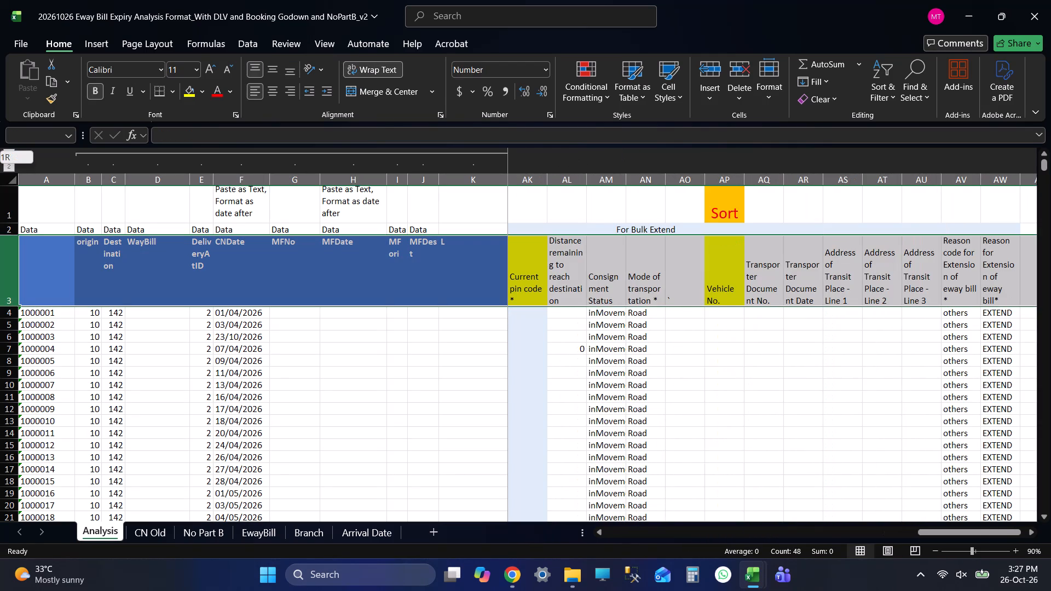
{"action": "key", "text": "ctrl+shift+l"}
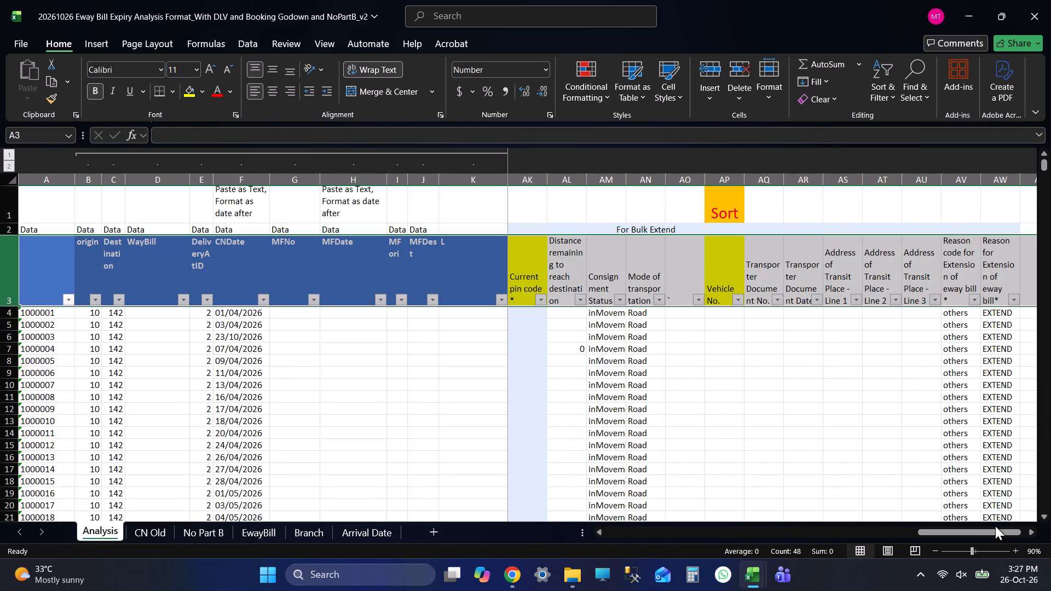
Filter the Need to Extend column to show only Dlv Godown and Godown.
{"action": "left_click_drag", "start_coordinate": [977, 534], "coordinate": [873, 531]}
{"action": "left_click", "coordinate": [650, 270]}
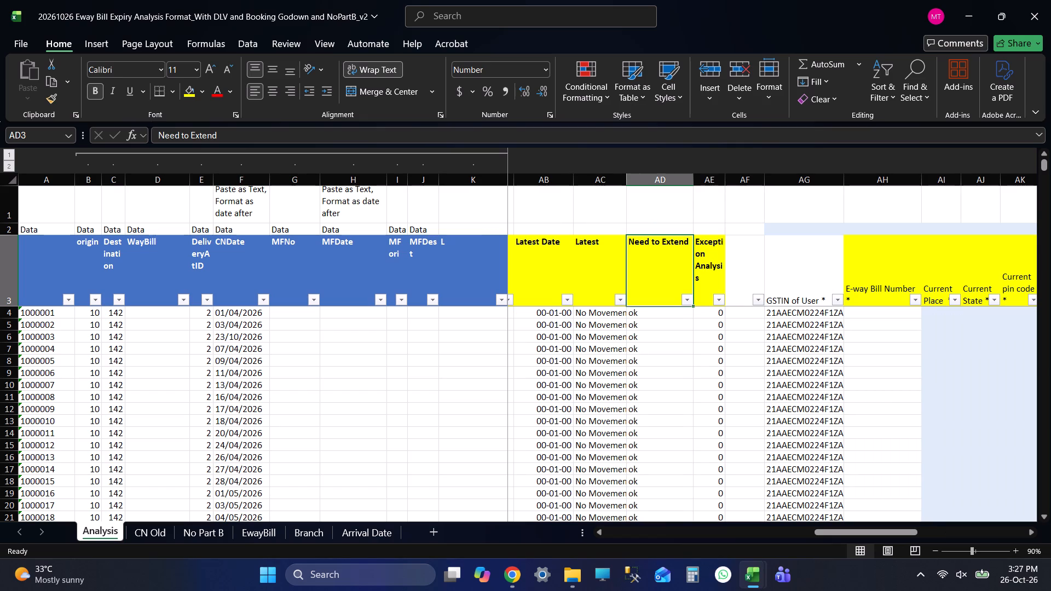
{"action": "left_click", "coordinate": [691, 302]}
{"action": "left_click", "coordinate": [557, 412]}
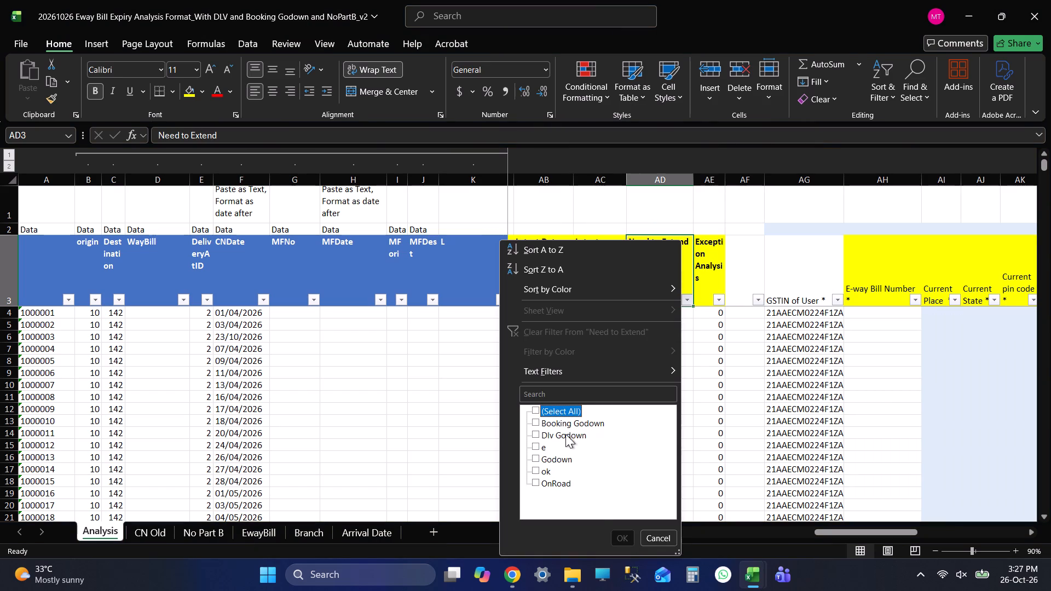
{"action": "left_click", "coordinate": [560, 436]}
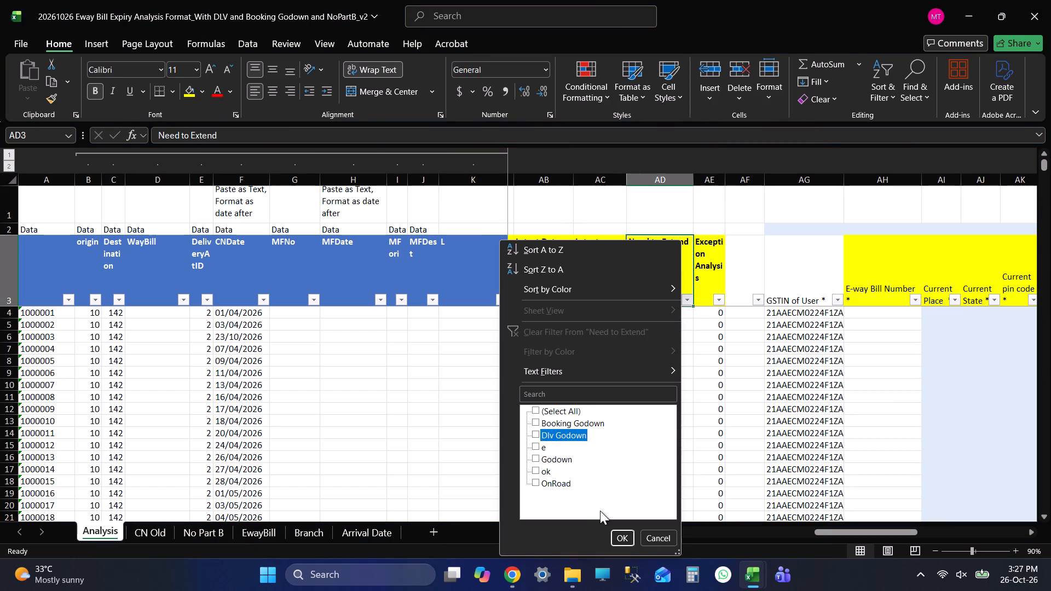
{"action": "left_click", "coordinate": [558, 454]}
{"action": "left_click", "coordinate": [559, 525]}
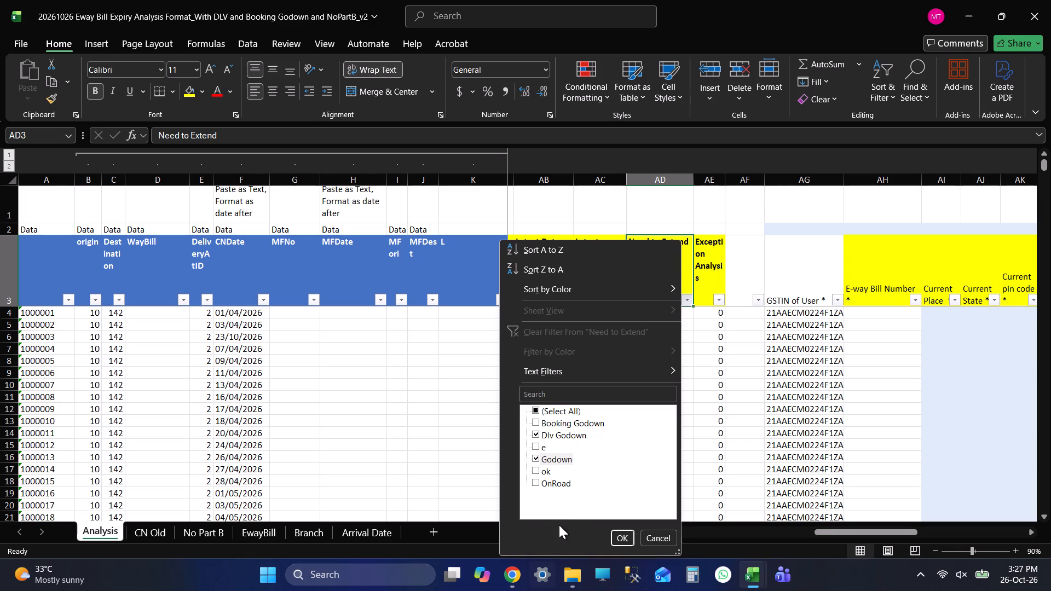
{"action": "left_click", "coordinate": [619, 534]}
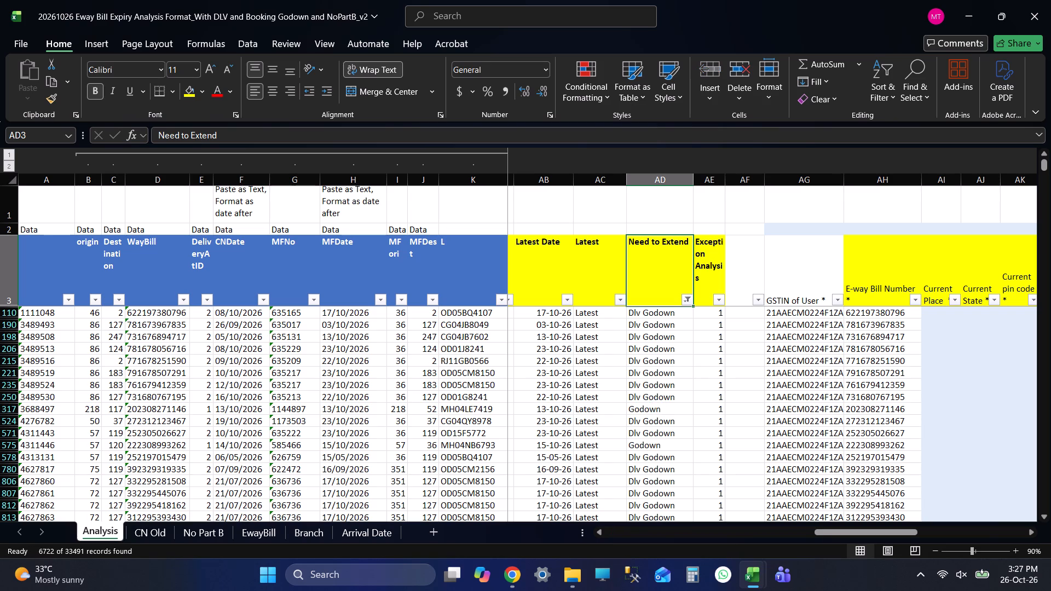
Select and copy the filtered Analysis table from header cell A3 across all columns down to the last row.
{"action": "left_click", "coordinate": [41, 265]}
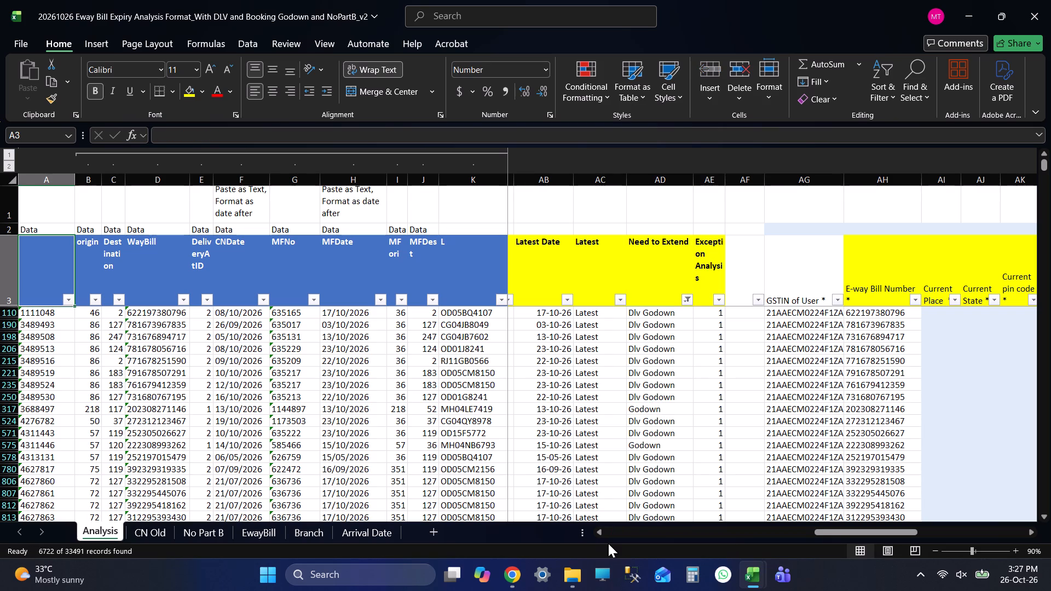
{"action": "key", "text": "Down"}
{"action": "key", "text": "Up"}
{"action": "key", "text": "Down"}
{"action": "key", "text": "Up"}
{"action": "key", "text": "Down"}
{"action": "key", "text": "Up"}
{"action": "key", "text": "Down"}
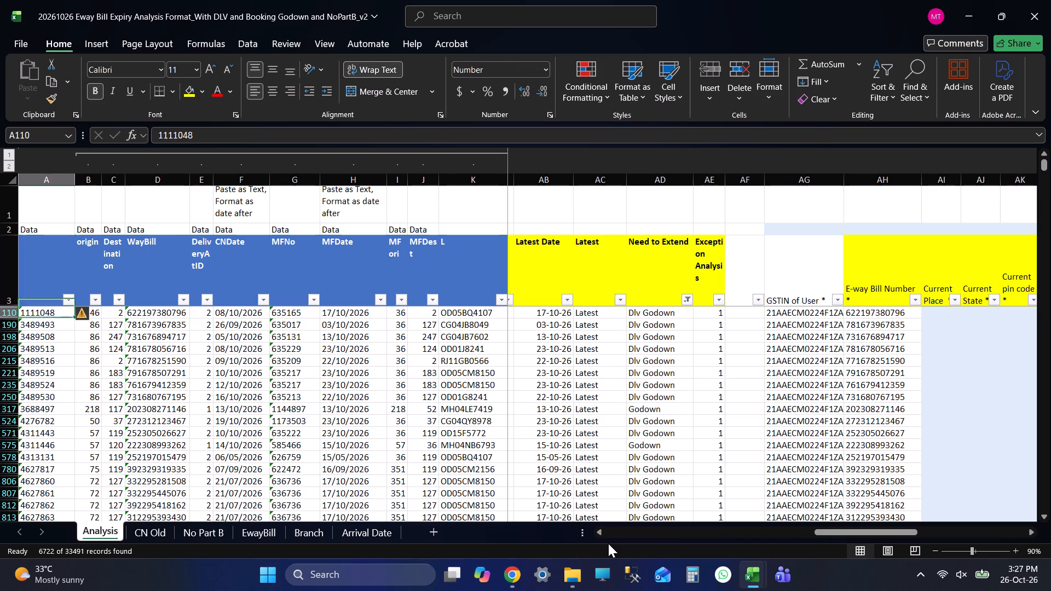
{"action": "key", "text": "Up"}
{"action": "key", "text": "Left"}
{"action": "key", "text": "Left"}
{"action": "key", "text": "Left"}
{"action": "key", "text": "Left"}
{"action": "key", "text": "Left"}
{"action": "key", "text": "Left"}
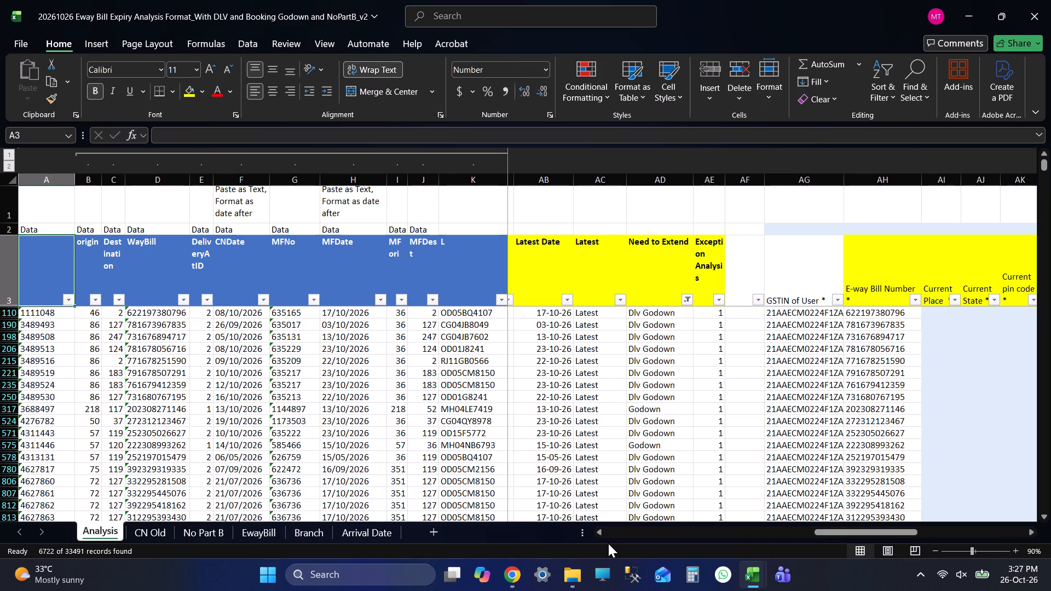
{"action": "key", "text": "Left"}
{"action": "key", "text": "Left"}
{"action": "key", "text": "Left"}
{"action": "key", "text": "Left"}
{"action": "key", "text": "Left"}
{"action": "key", "text": "ctrl+shift+Right"}
{"action": "key", "text": "ctrl+shift+Right"}
{"action": "key", "text": "ctrl+shift+Right"}
{"action": "key", "text": "ctrl+shift+Right"}
{"action": "key", "text": "ctrl+shift+Right"}
{"action": "key", "text": "ctrl+shift+Right"}
{"action": "key", "text": "ctrl+shift+Right"}
{"action": "key", "text": "ctrl+shift+Right"}
{"action": "key", "text": "ctrl+shift+Right"}
{"action": "key", "text": "ctrl+shift+Right"}
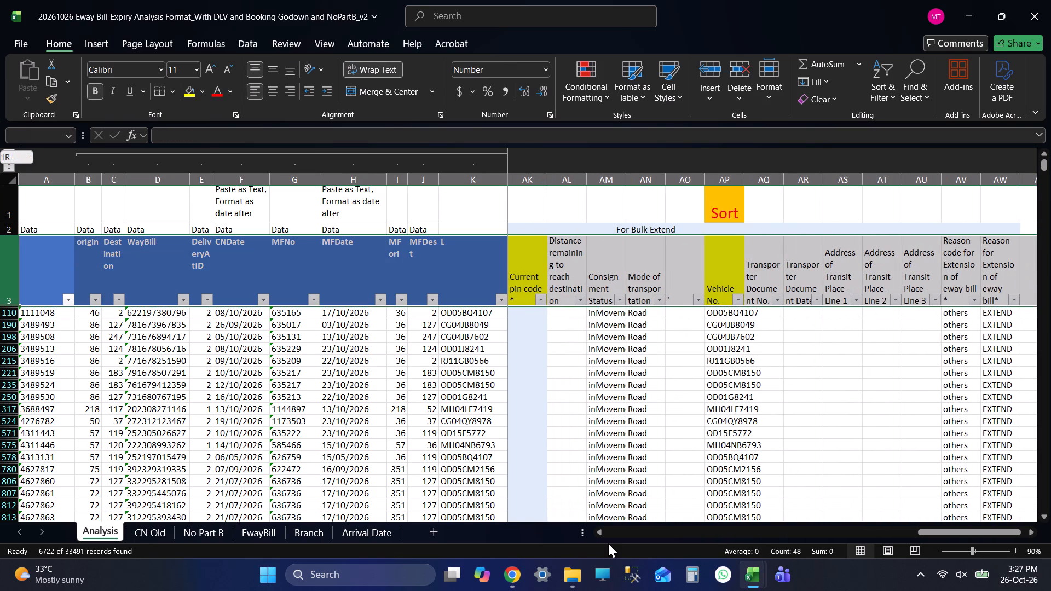
{"action": "key", "text": "ctrl+shift+Right"}
{"action": "key", "text": "ctrl+shift+Down"}
{"action": "key", "text": "ctrl+c"}
{"action": "key", "text": "ctrl+c"}
{"action": "key", "text": "ctrl+c"}
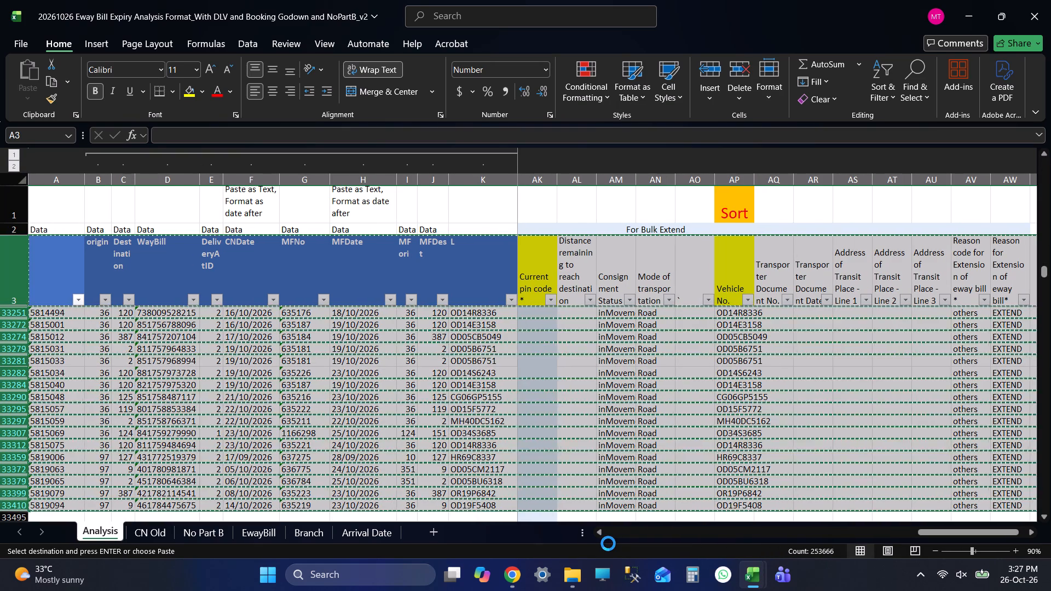
{"action": "key", "text": "ctrl+c"}
{"action": "key", "text": "ctrl+c"}
Recopy the filtered godown table, paste it at A1 of the GODOWN sheet in EXTENDED FILE 20261026, and save the workbook.
{"action": "key", "text": "alt+Tab"}
{"action": "key", "text": "Up"}
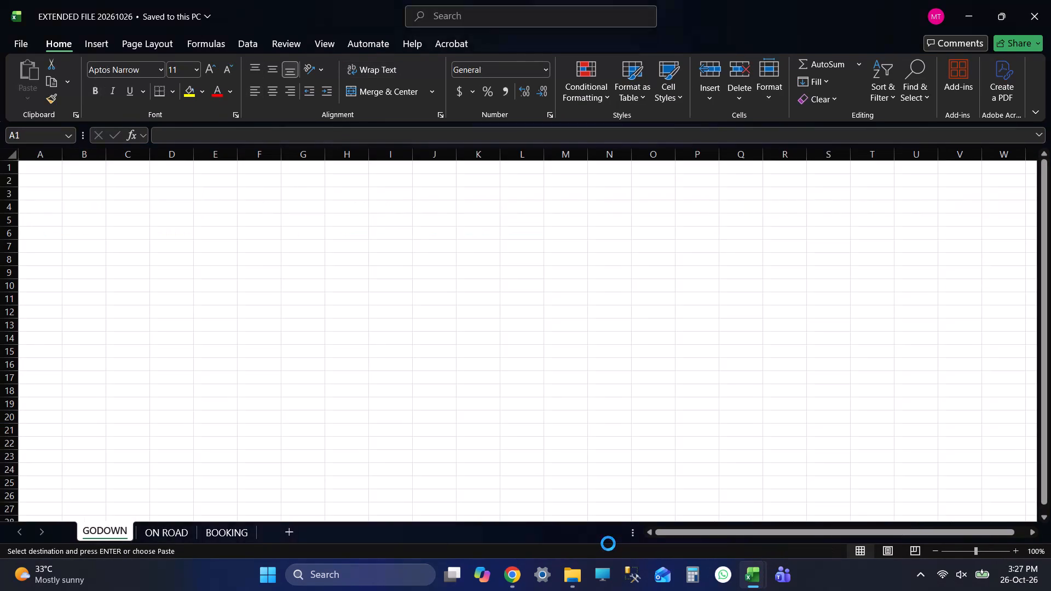
{"action": "key", "text": "Up"}
{"action": "key", "text": "Up"}
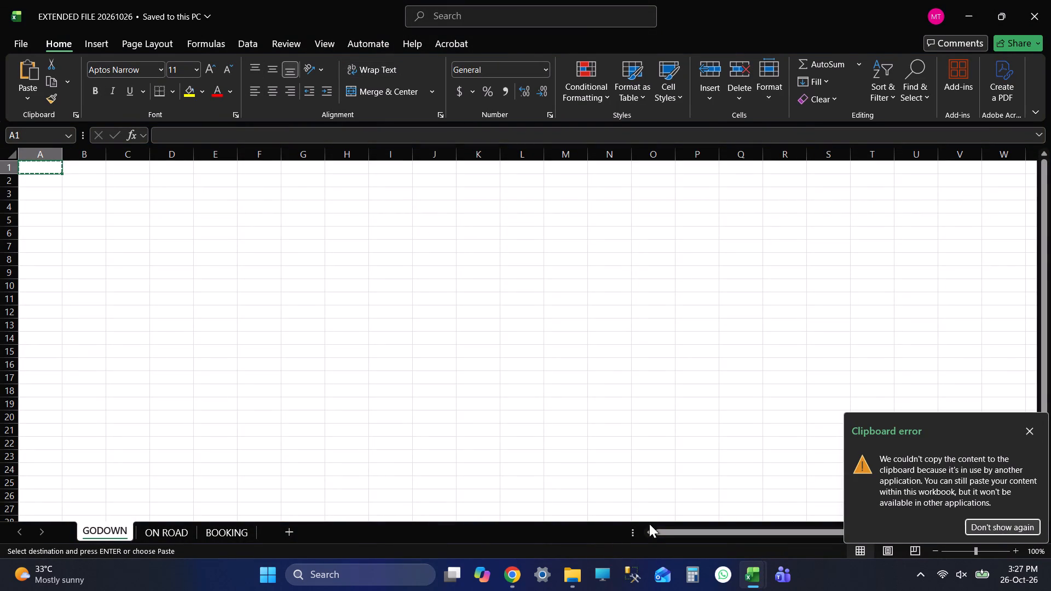
{"action": "left_click", "coordinate": [1029, 430]}
{"action": "key", "text": "alt+Tab"}
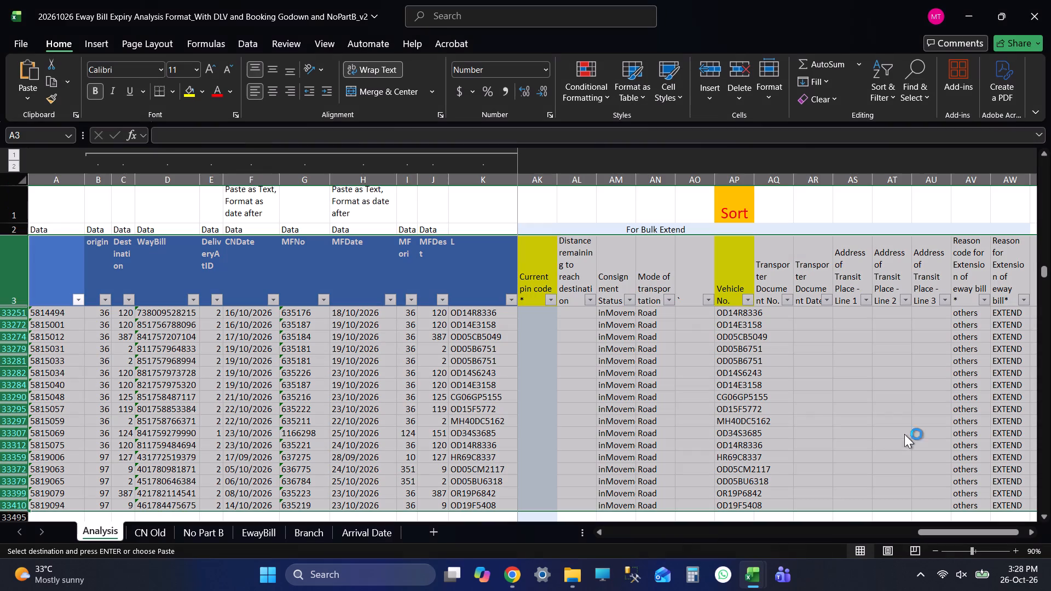
{"action": "key", "text": "ctrl+c"}
{"action": "key", "text": "alt+Tab"}
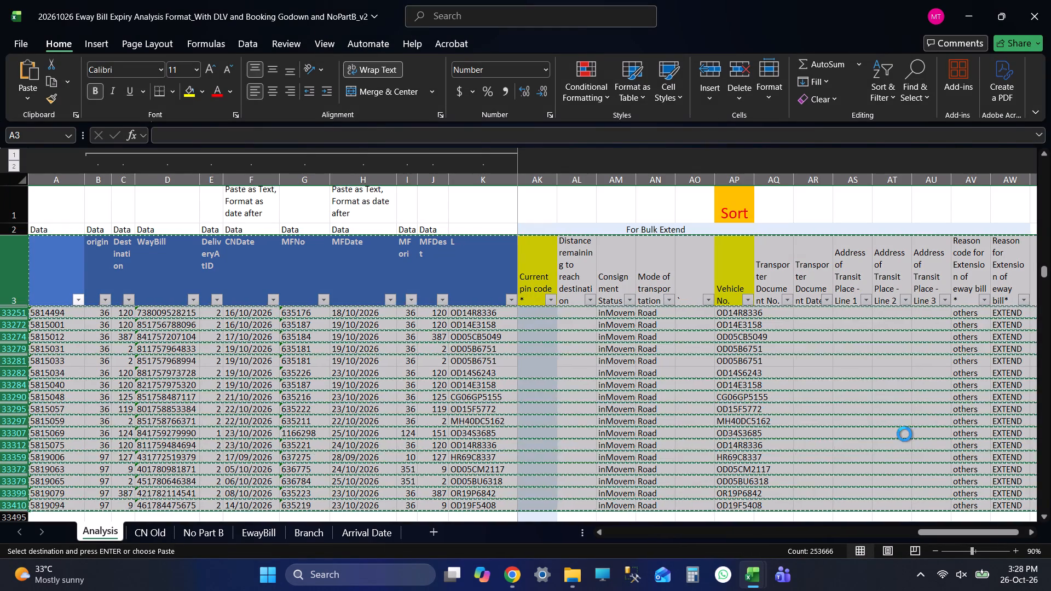
{"action": "key", "text": "Up"}
{"action": "key", "text": "ctrl+v"}
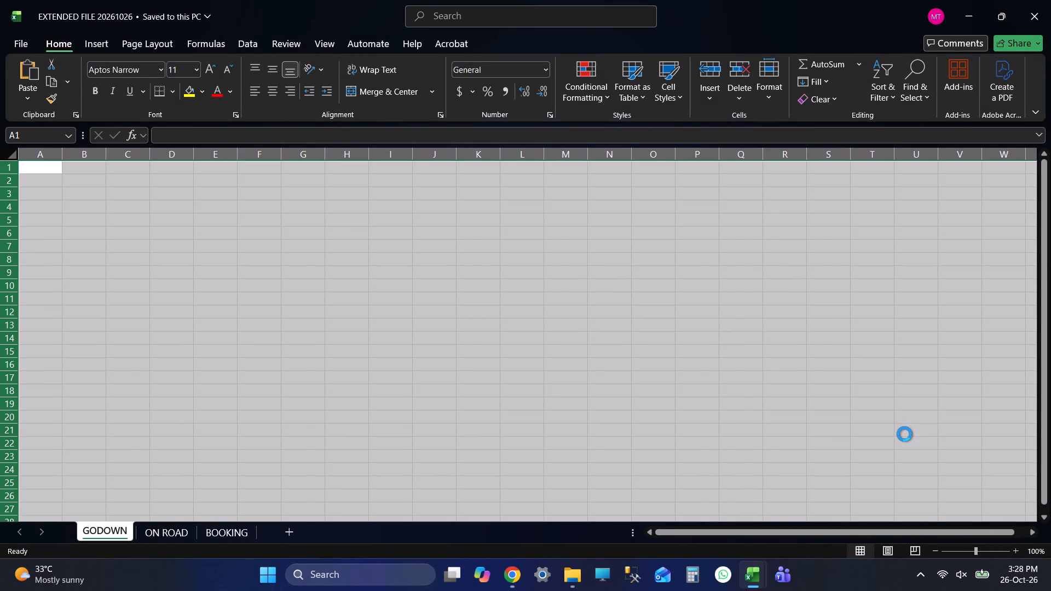
{"action": "key", "text": "ctrl+Up"}
{"action": "key", "text": "ctrl+s"}
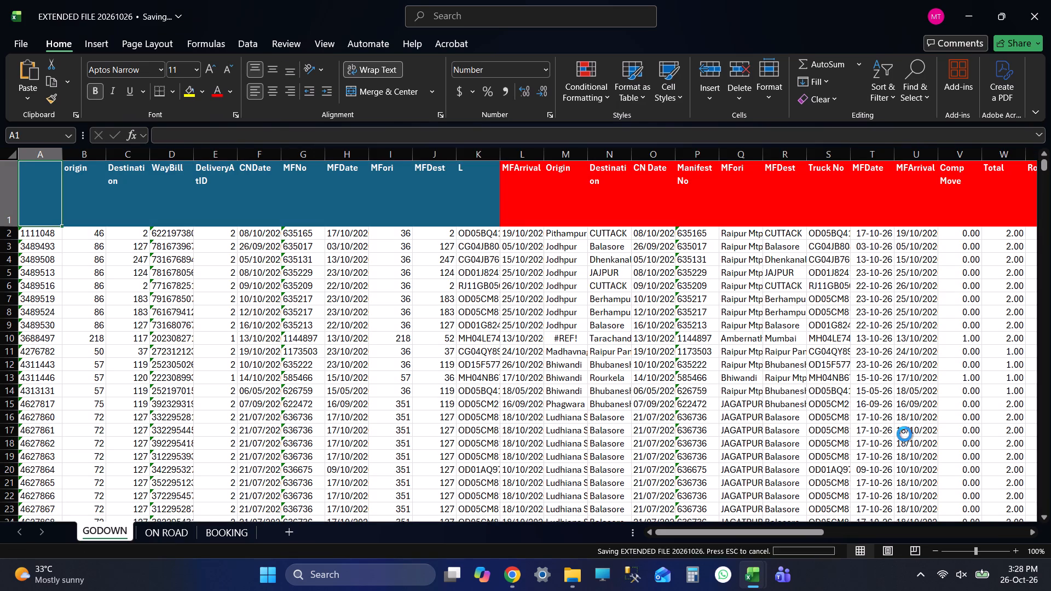
Make ON ROAD the active sheet, then return to the Eway Bill Expiry Analysis workbook and filter Need to Extend to OnRoad only.
{"action": "left_click", "coordinate": [170, 523]}
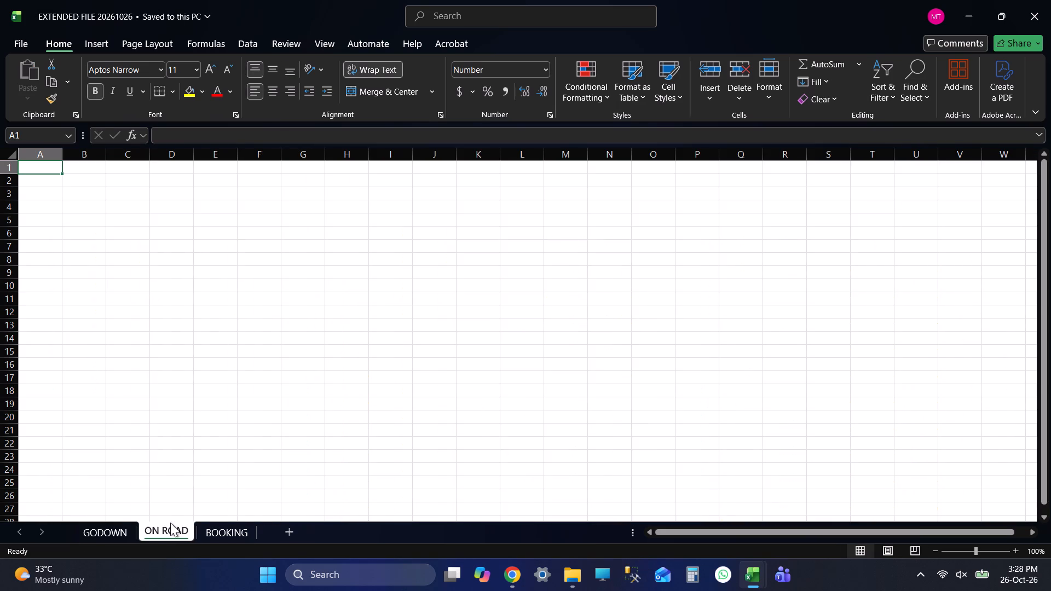
{"action": "key", "text": "alt+Tab"}
{"action": "left_click_drag", "start_coordinate": [955, 533], "coordinate": [822, 535]}
{"action": "left_click", "coordinate": [786, 291]}
{"action": "left_click", "coordinate": [836, 294]}
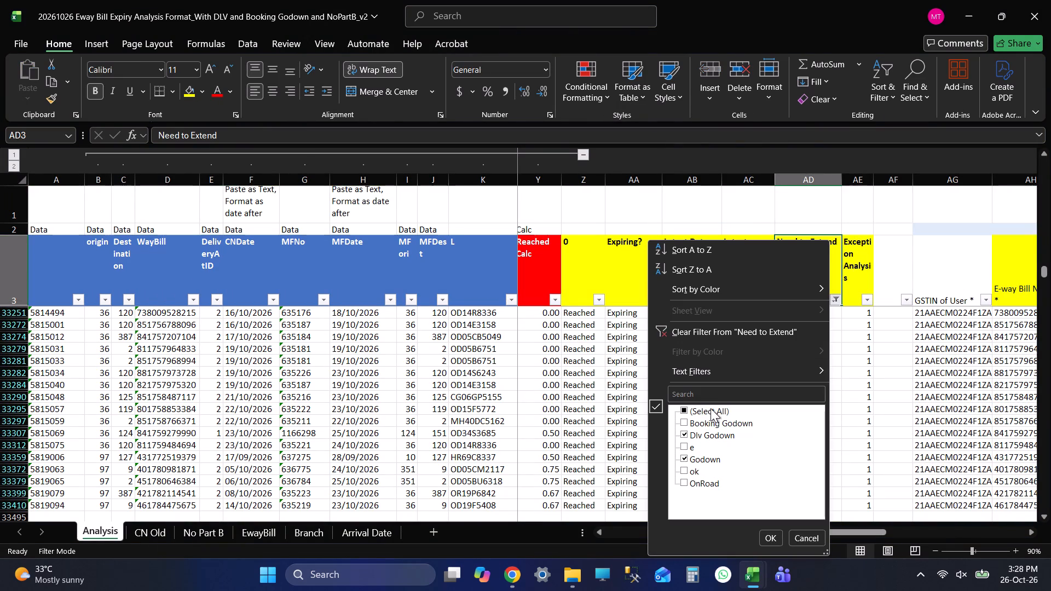
{"action": "left_click", "coordinate": [711, 408]}
{"action": "left_click", "coordinate": [711, 408]}
{"action": "left_click", "coordinate": [703, 485]}
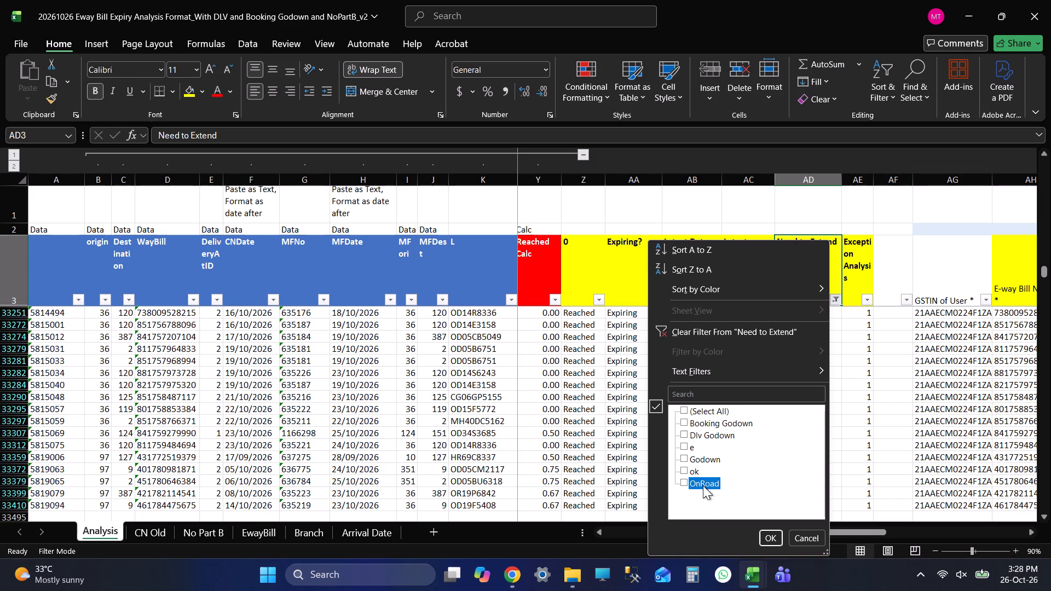
{"action": "left_click", "coordinate": [733, 542]}
{"action": "left_click", "coordinate": [773, 538]}
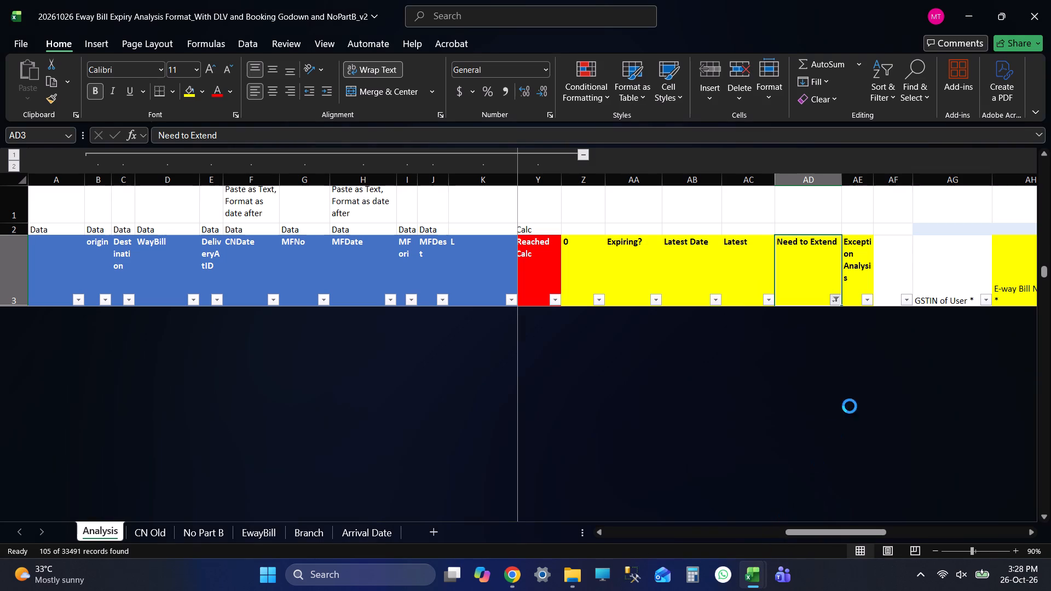